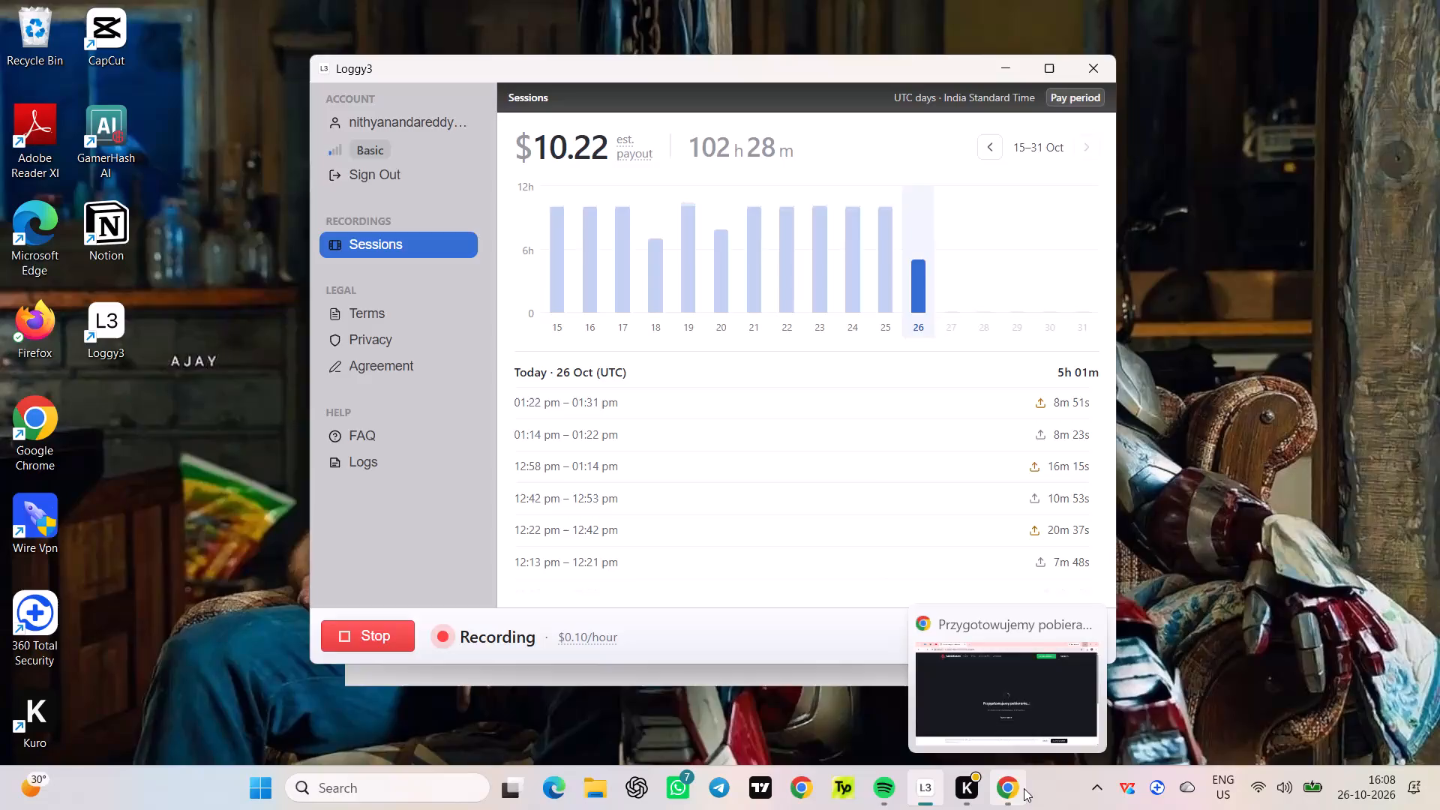
Switch to Google Chrome and open the FX Replay tab with the AUDUSD session.
{"action": "left_click", "coordinate": [1024, 788]}
{"action": "left_click", "coordinate": [391, 16]}
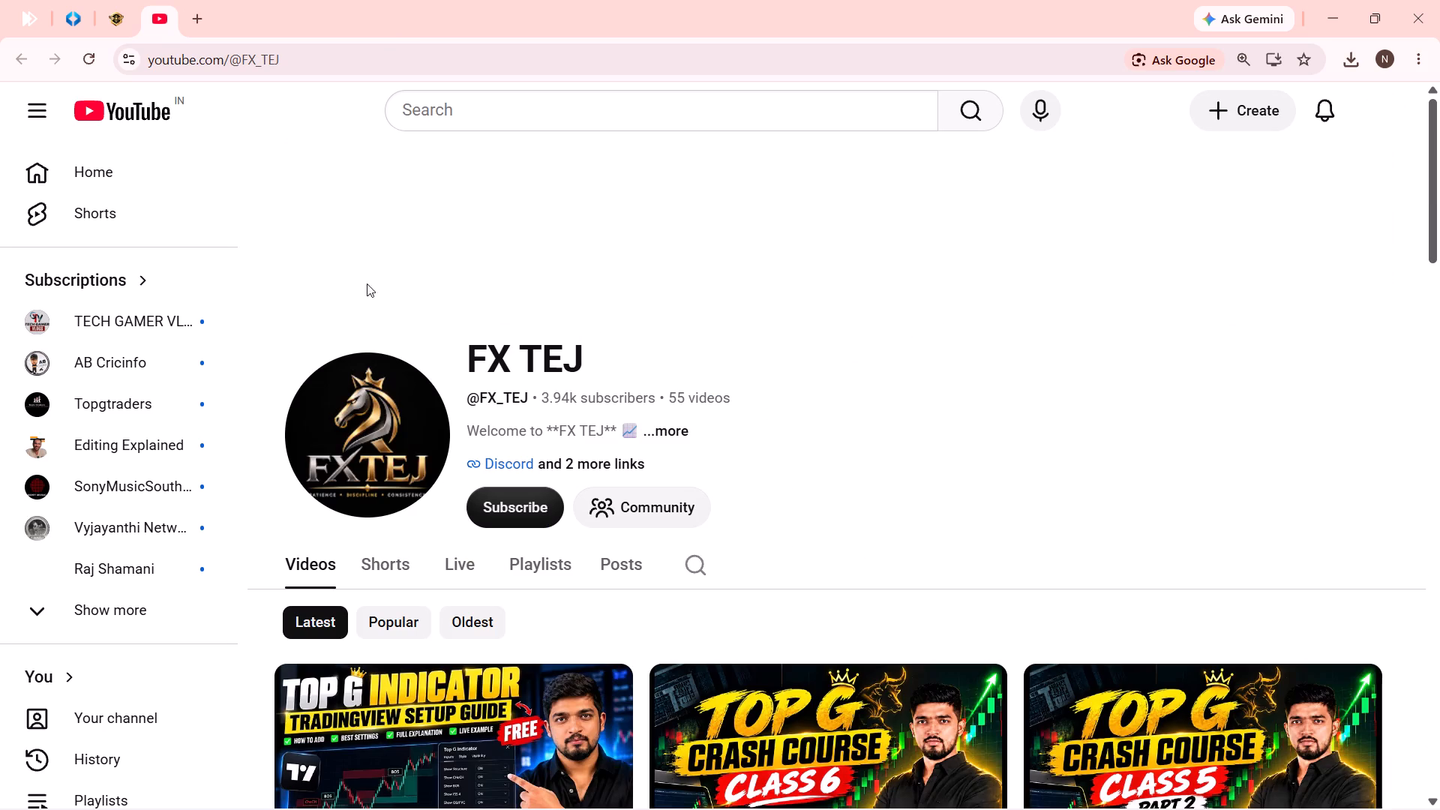
{"action": "left_click", "coordinate": [31, 0]}
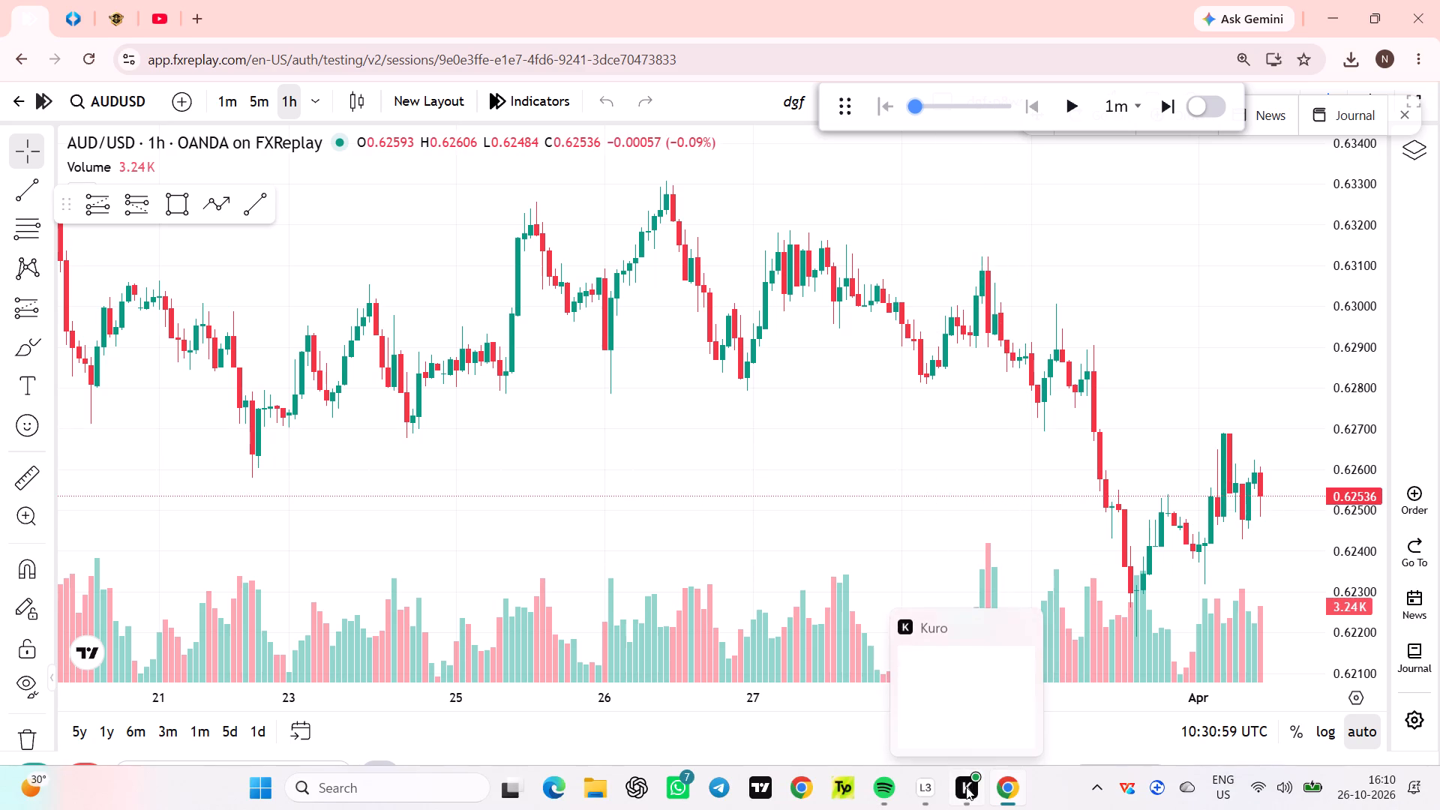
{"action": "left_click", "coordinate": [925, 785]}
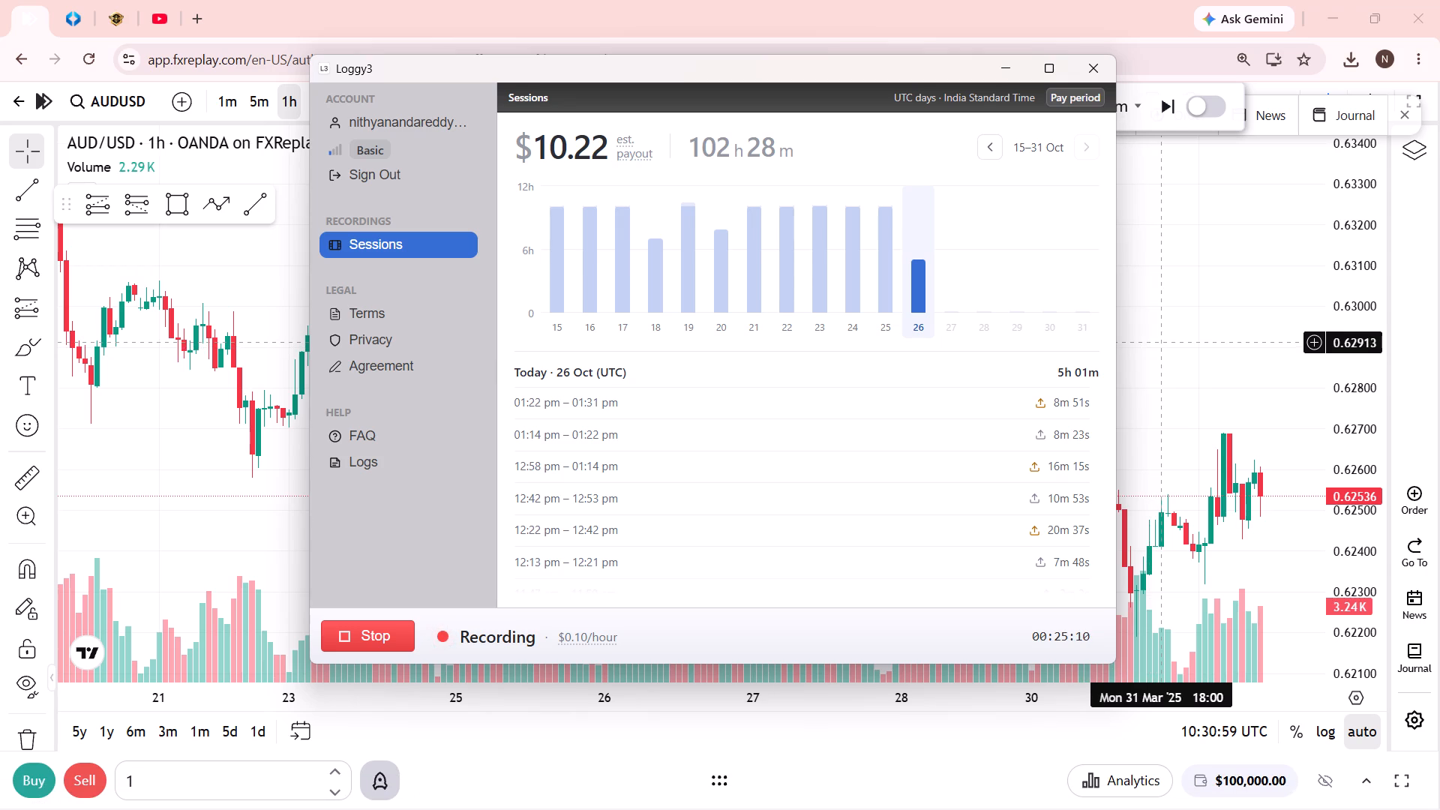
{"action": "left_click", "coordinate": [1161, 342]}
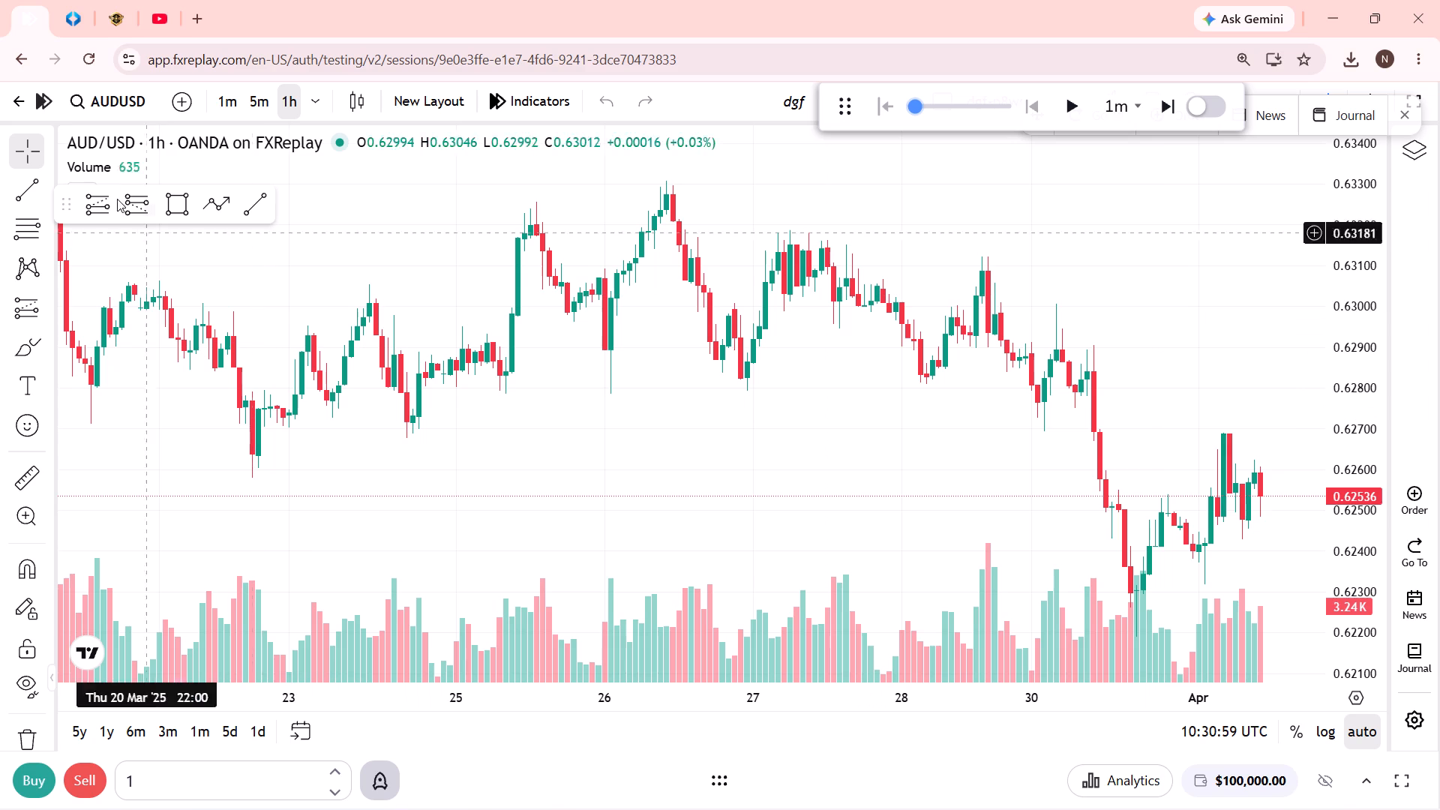
Remove the Volume indicator from the AUDUSD chart.
{"action": "left_click", "coordinate": [173, 165]}
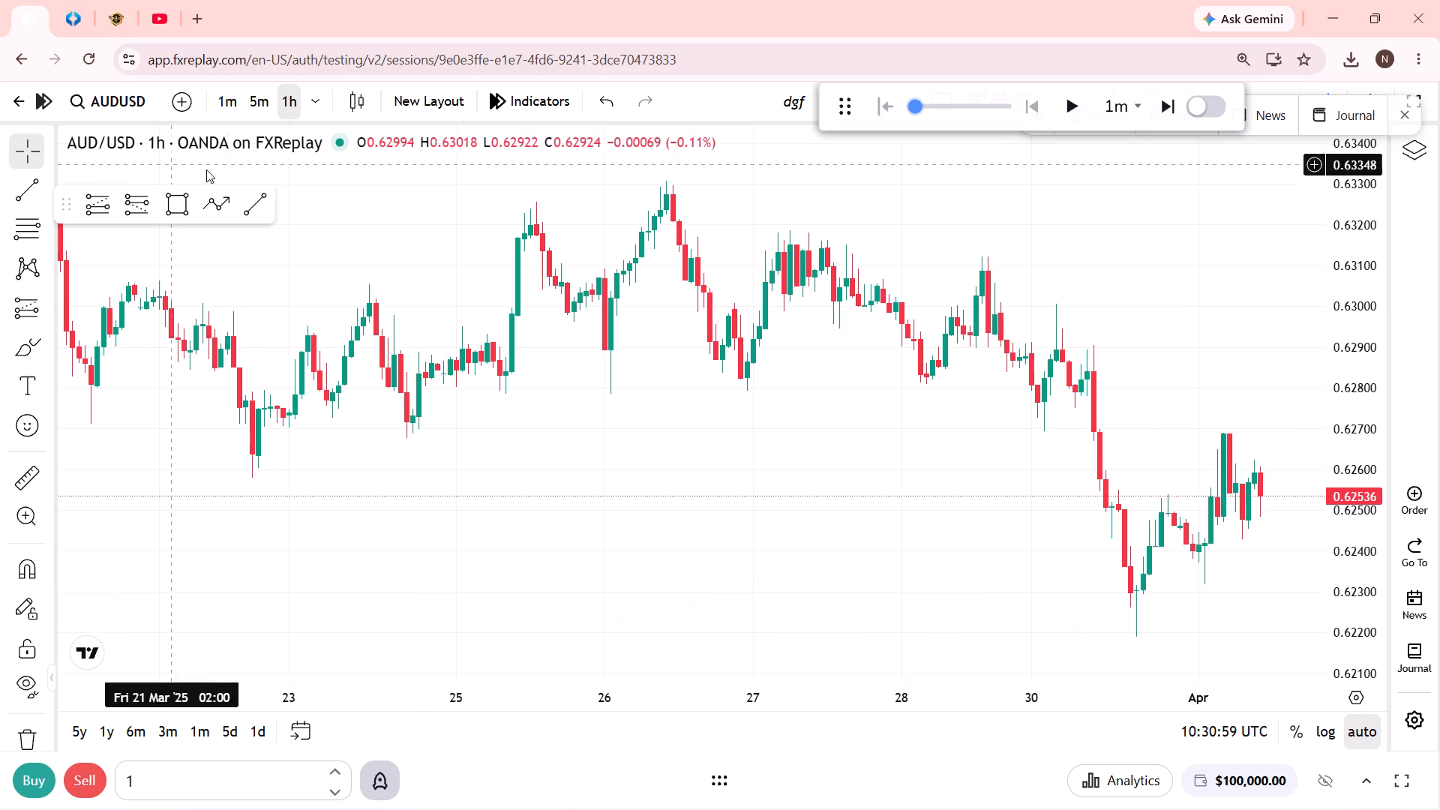
Dismiss the bar covering the chart header and show the replay session in full screen.
{"action": "left_click", "coordinate": [1407, 112]}
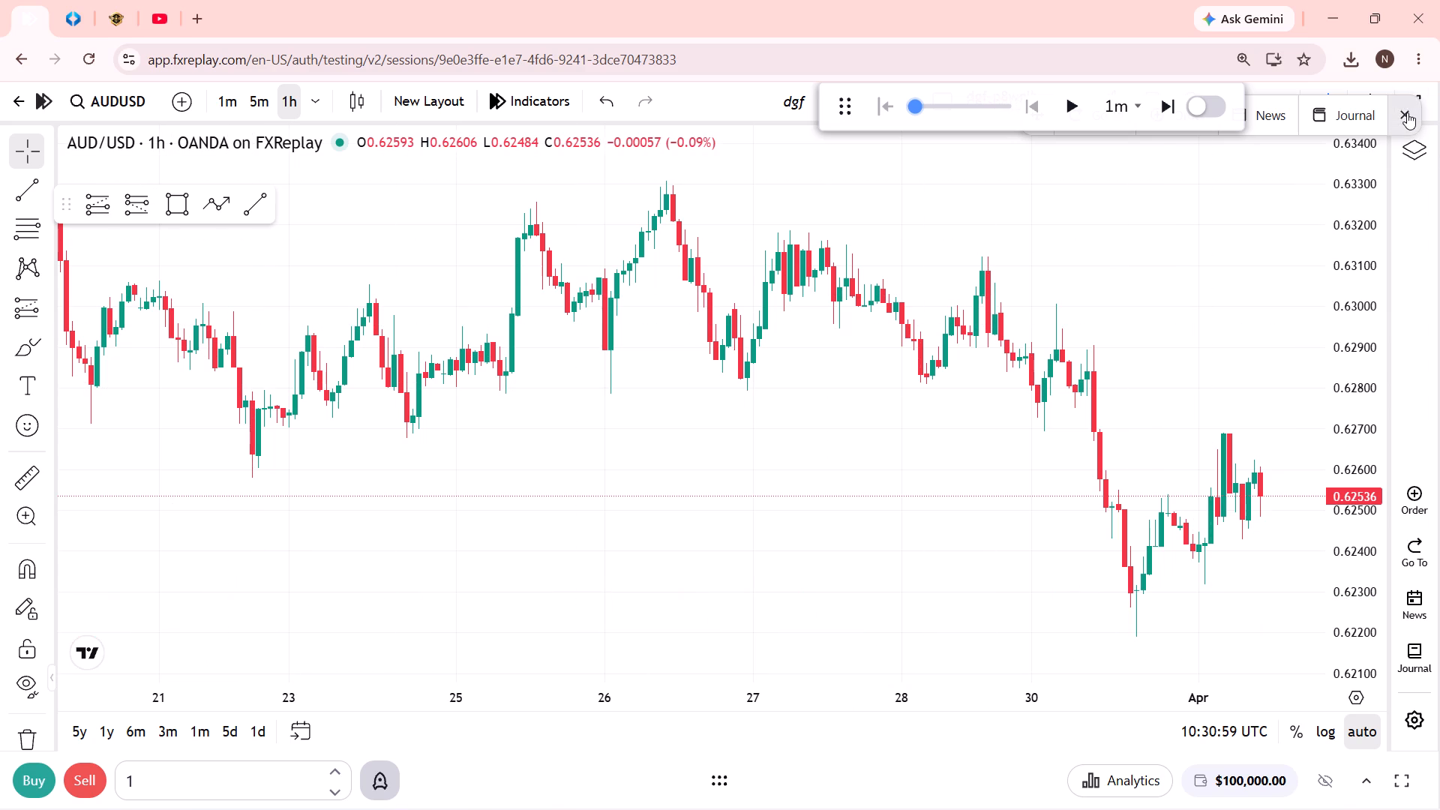
{"action": "left_click", "coordinate": [1411, 103]}
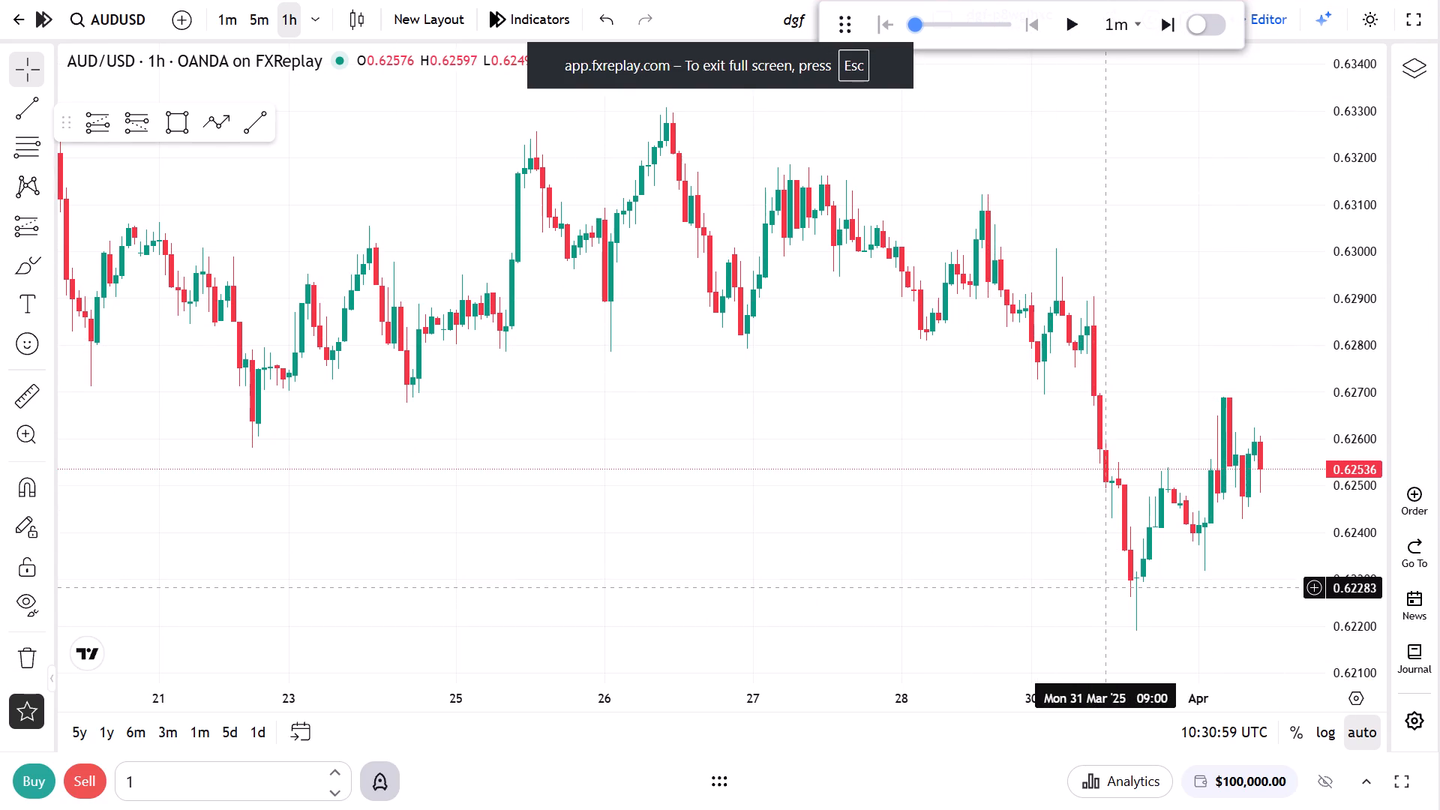
Set the chart's time zone to (UTC+5:30) Kolkata.
{"action": "left_click", "coordinate": [1222, 736]}
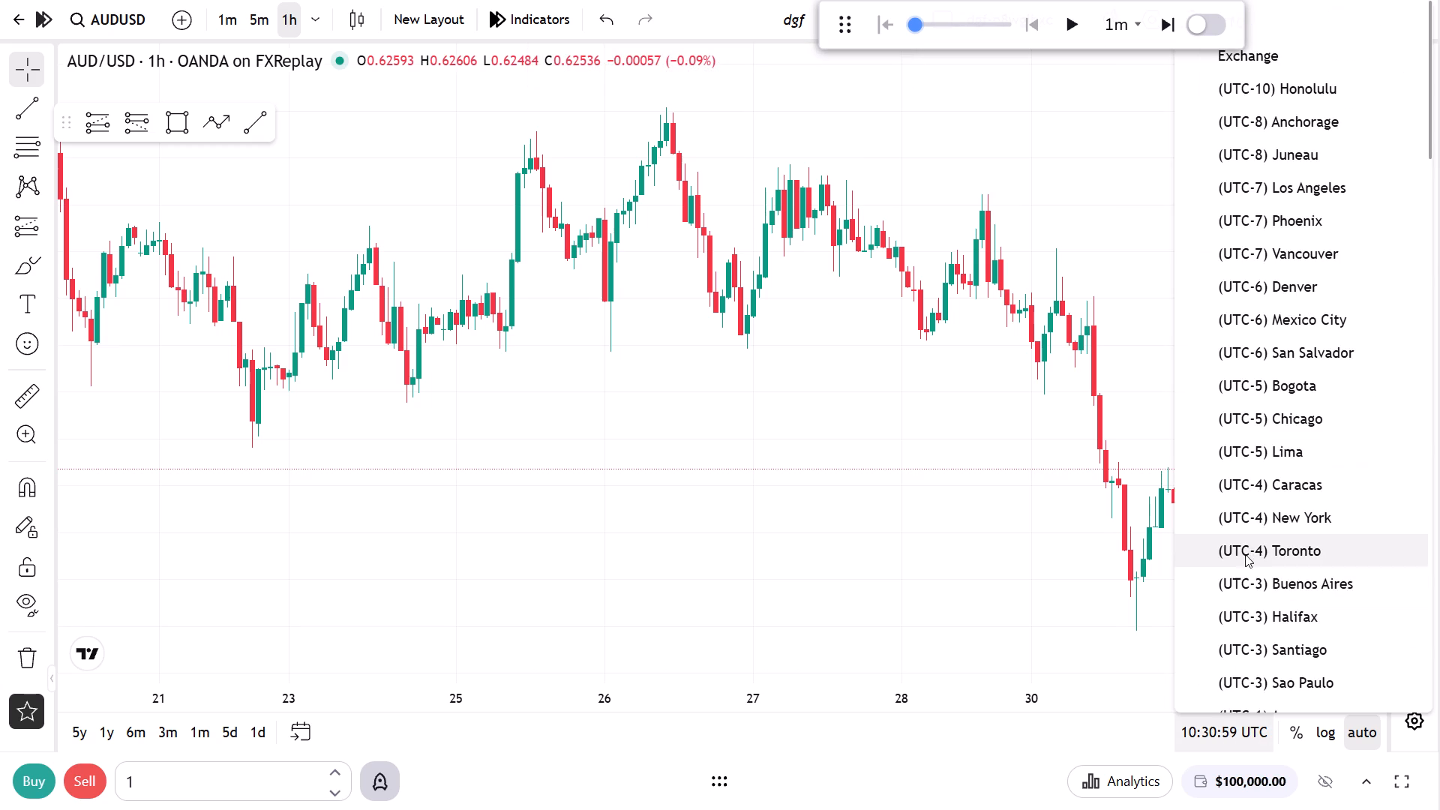
{"action": "scroll", "coordinate": [1247, 550], "scroll_direction": "down", "scroll_amount": 15}
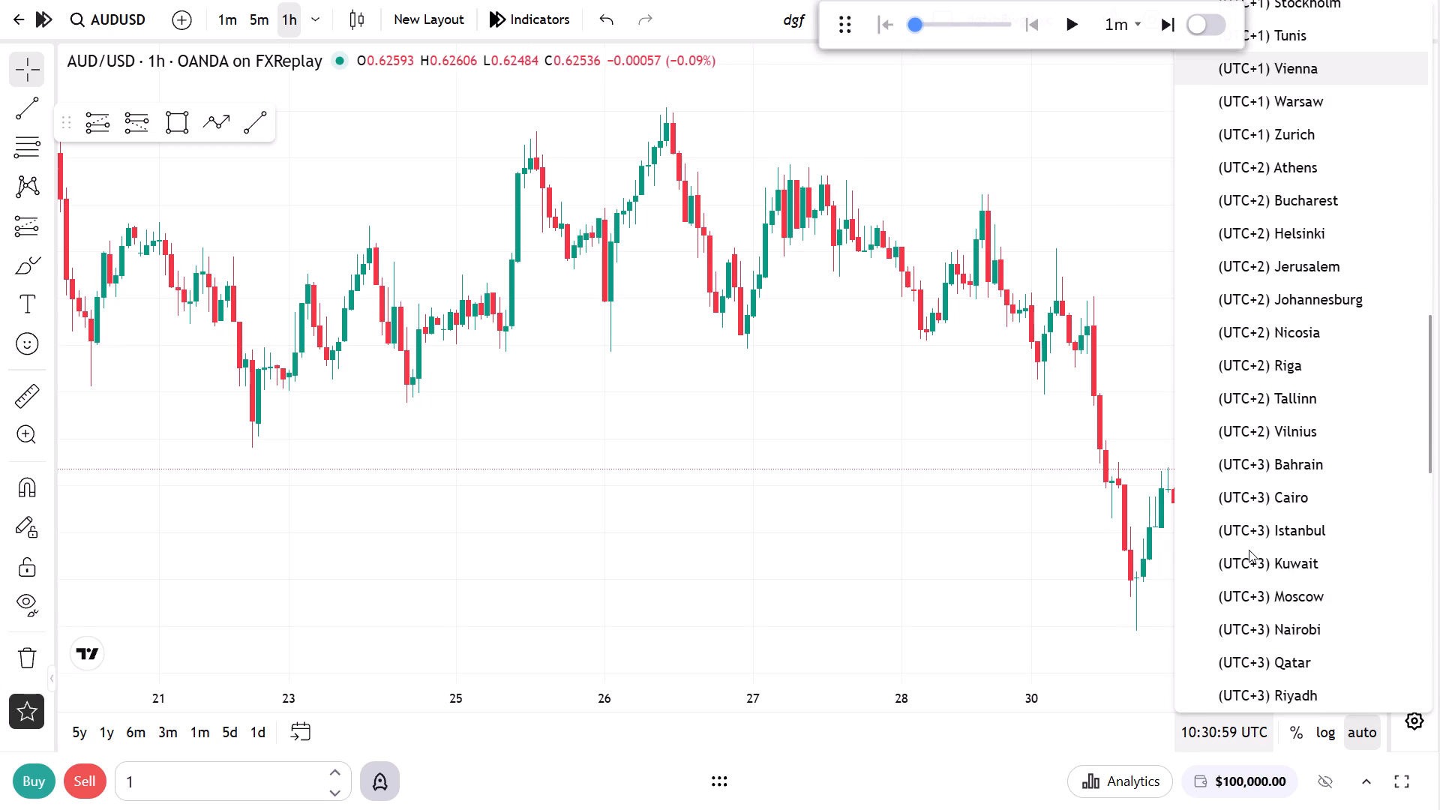
{"action": "scroll", "coordinate": [1249, 548], "scroll_direction": "down", "scroll_amount": 5}
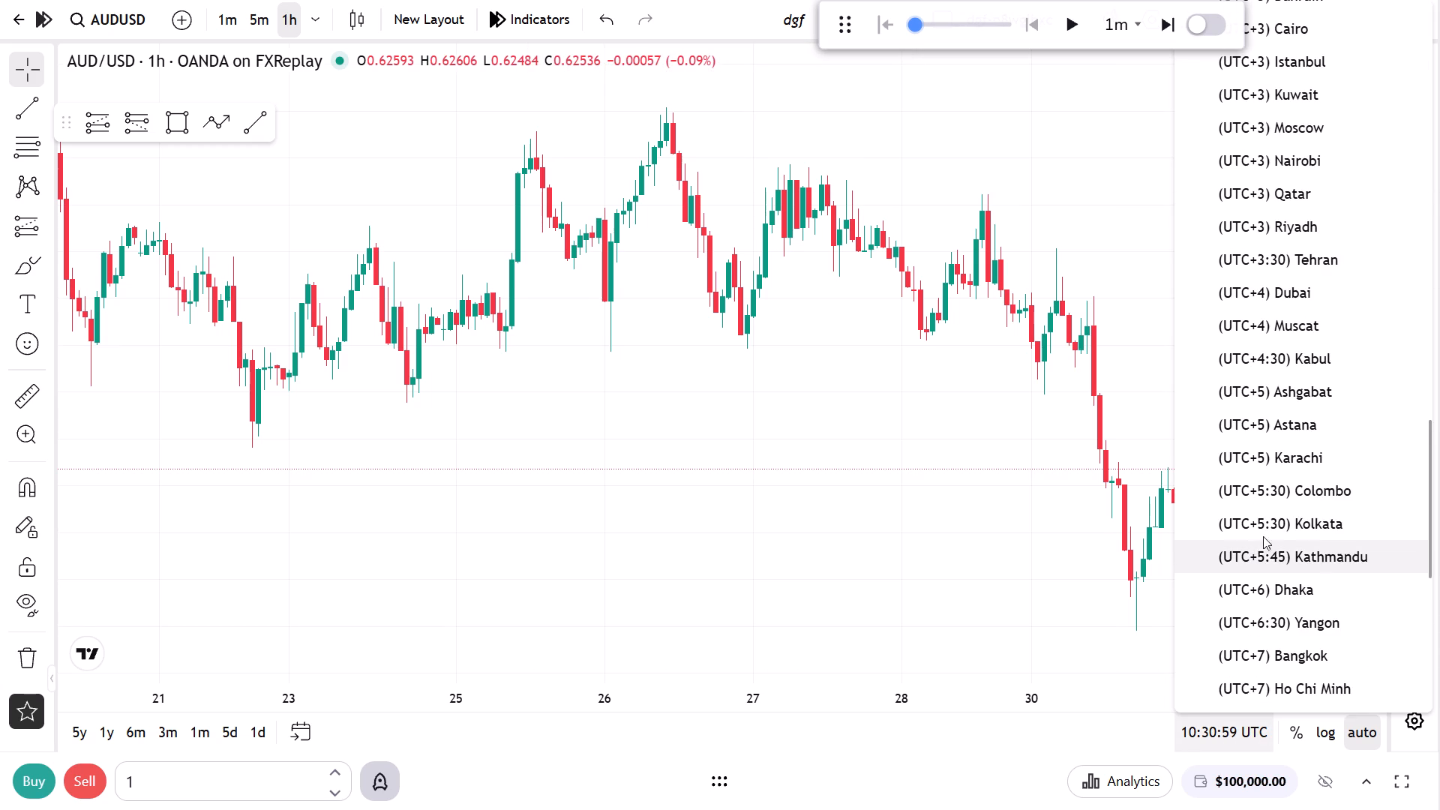
{"action": "left_click", "coordinate": [1310, 518]}
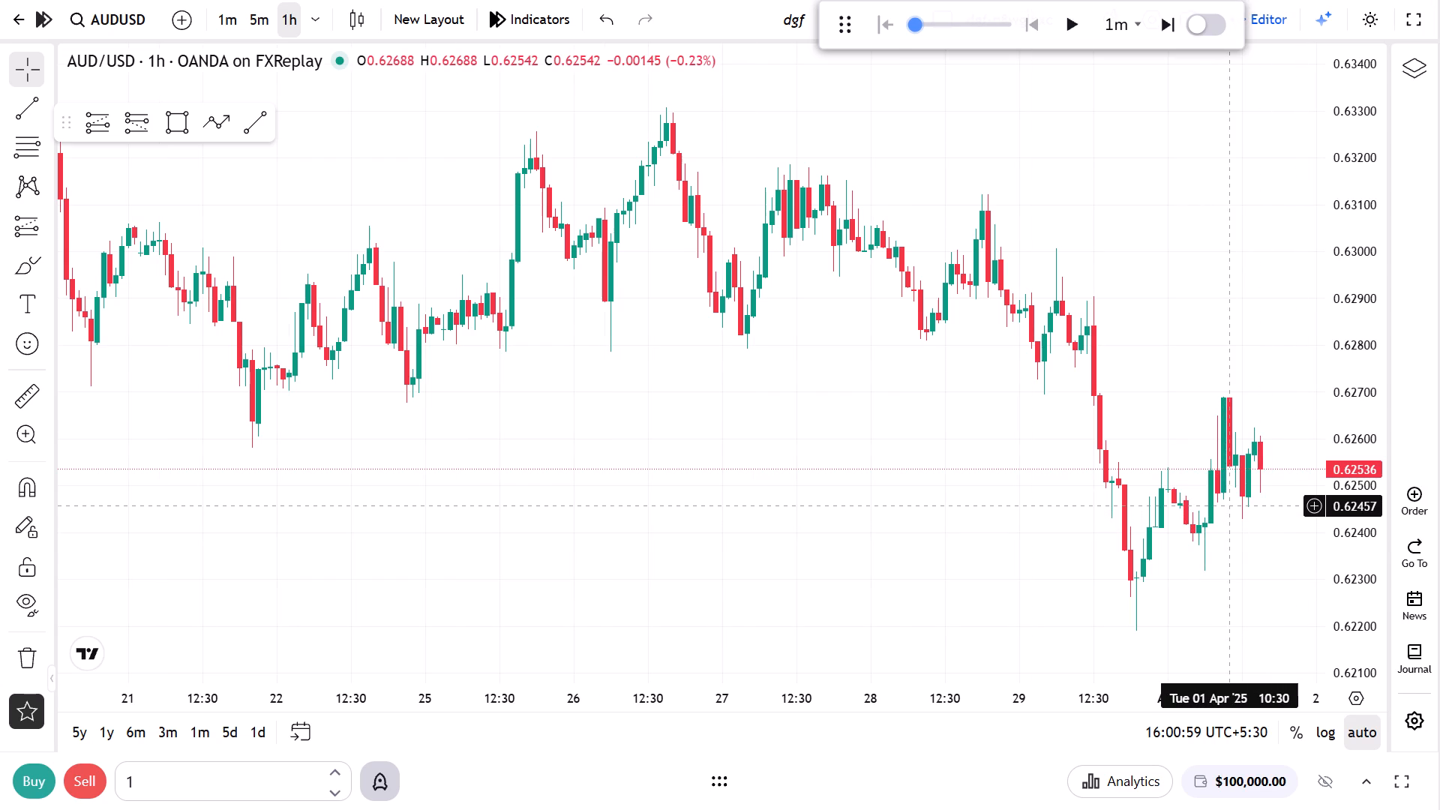
Examine the AUDUSD 1-hour price action through March up to 1 April, focusing on recent swing highs and lows.
{"action": "scroll", "coordinate": [1238, 512], "scroll_direction": "down", "scroll_amount": 2}
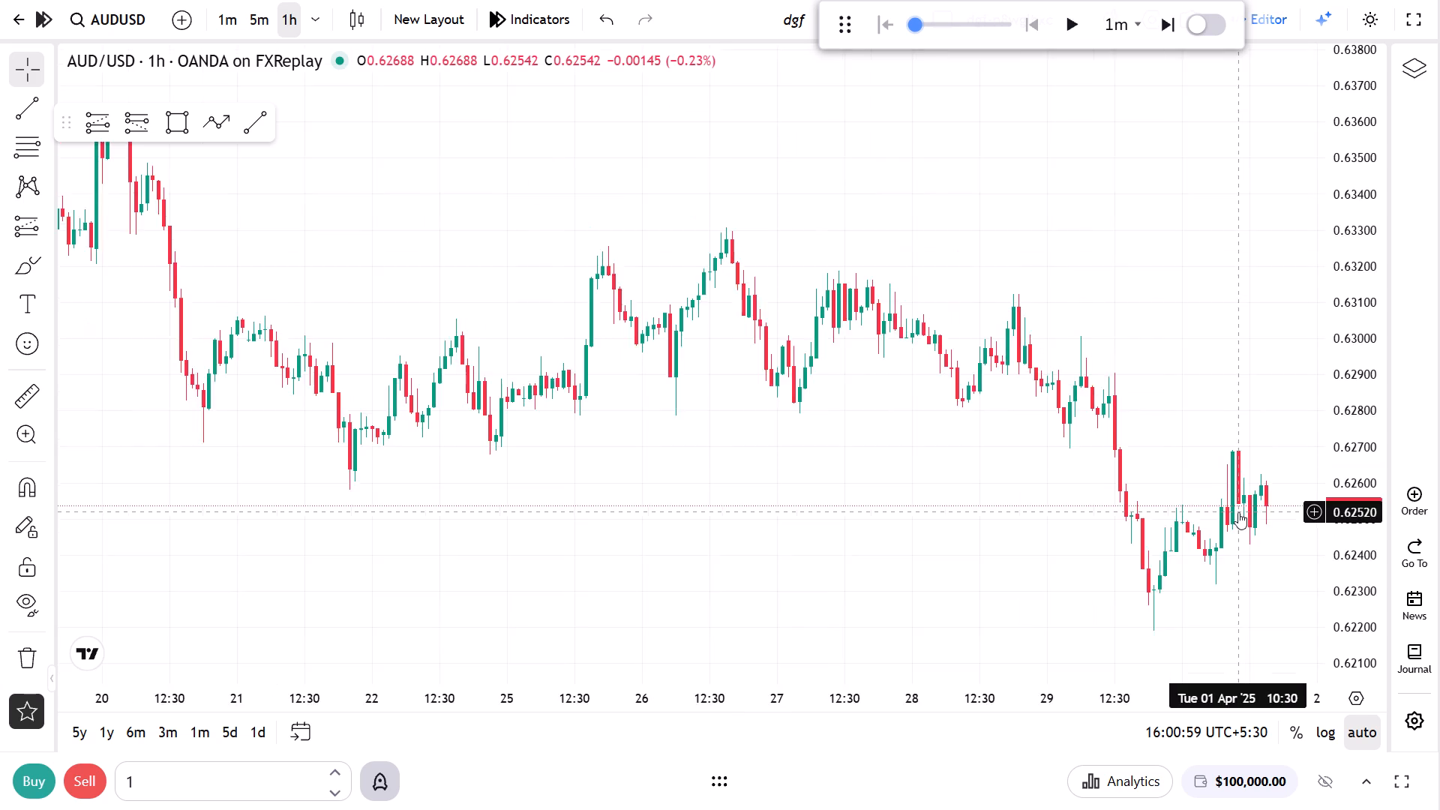
{"action": "scroll", "coordinate": [1238, 512], "scroll_direction": "down", "scroll_amount": 1}
{"action": "left_click_drag", "start_coordinate": [1163, 356], "coordinate": [1167, 466]}
{"action": "scroll", "coordinate": [1165, 456], "scroll_direction": "down", "scroll_amount": 6}
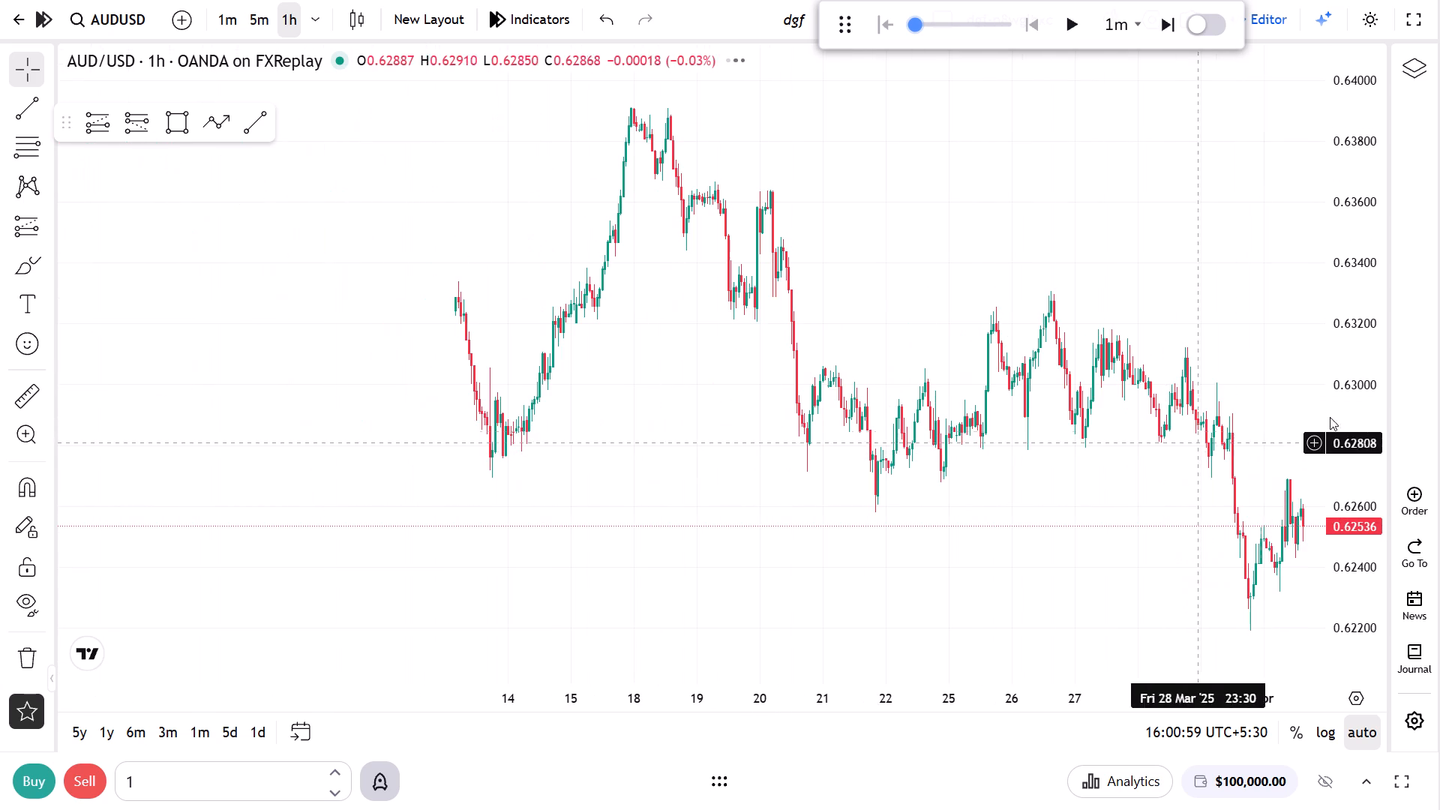
{"action": "left_click_drag", "start_coordinate": [1349, 449], "coordinate": [1357, 405]}
{"action": "left_click_drag", "start_coordinate": [1121, 403], "coordinate": [1051, 394]}
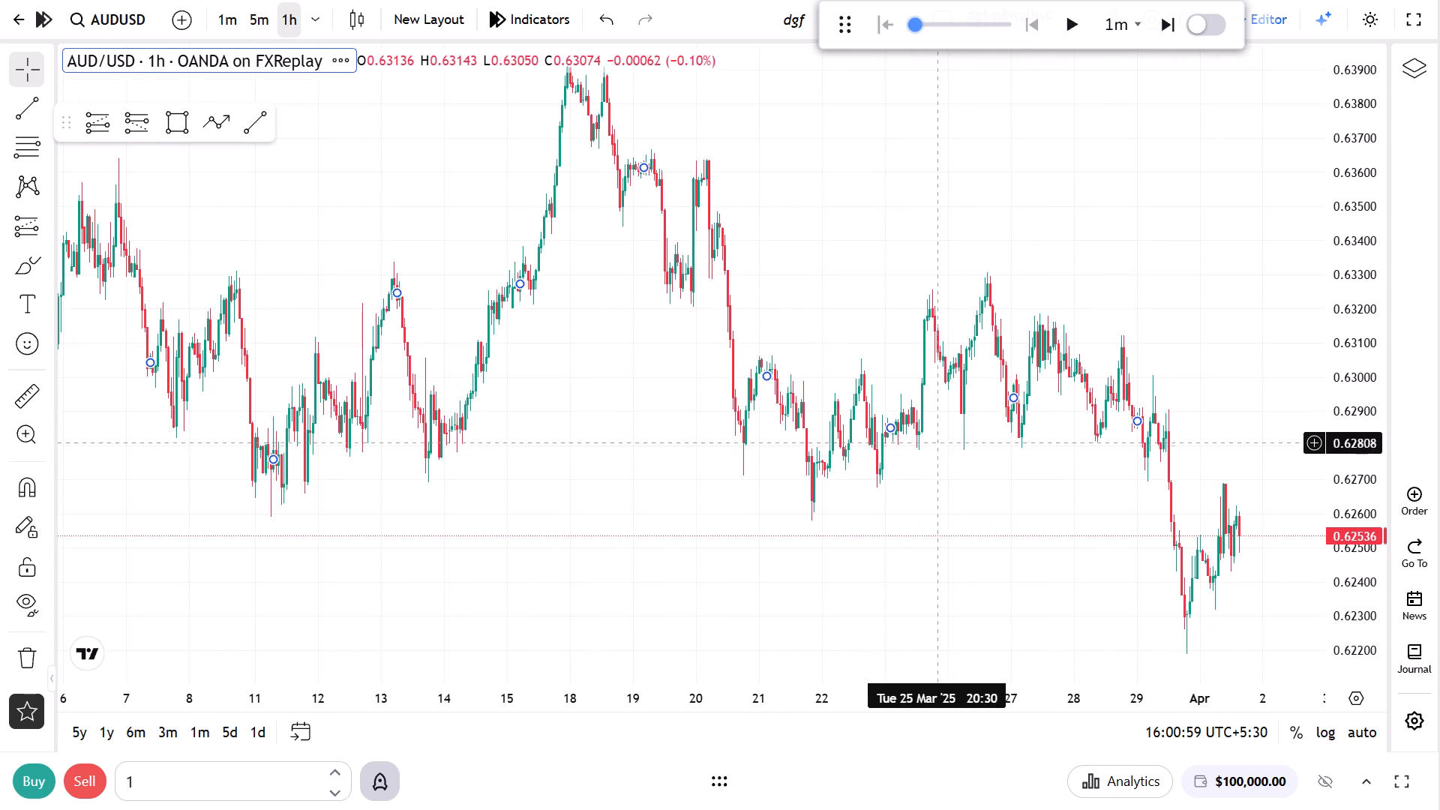
{"action": "scroll", "coordinate": [957, 430], "scroll_direction": "up", "scroll_amount": 2}
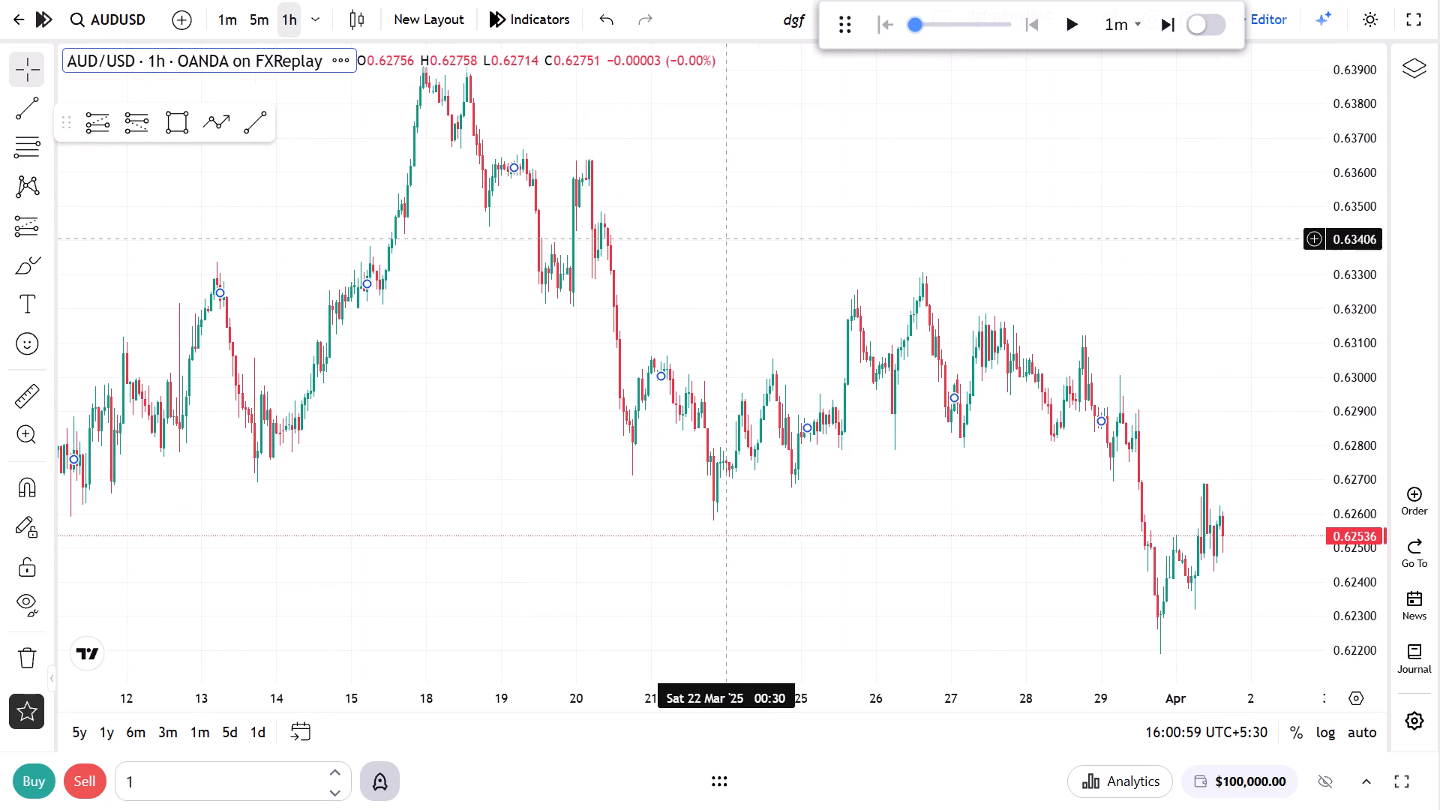
{"action": "left_click", "coordinate": [727, 257]}
{"action": "left_click_drag", "start_coordinate": [731, 262], "coordinate": [707, 113]}
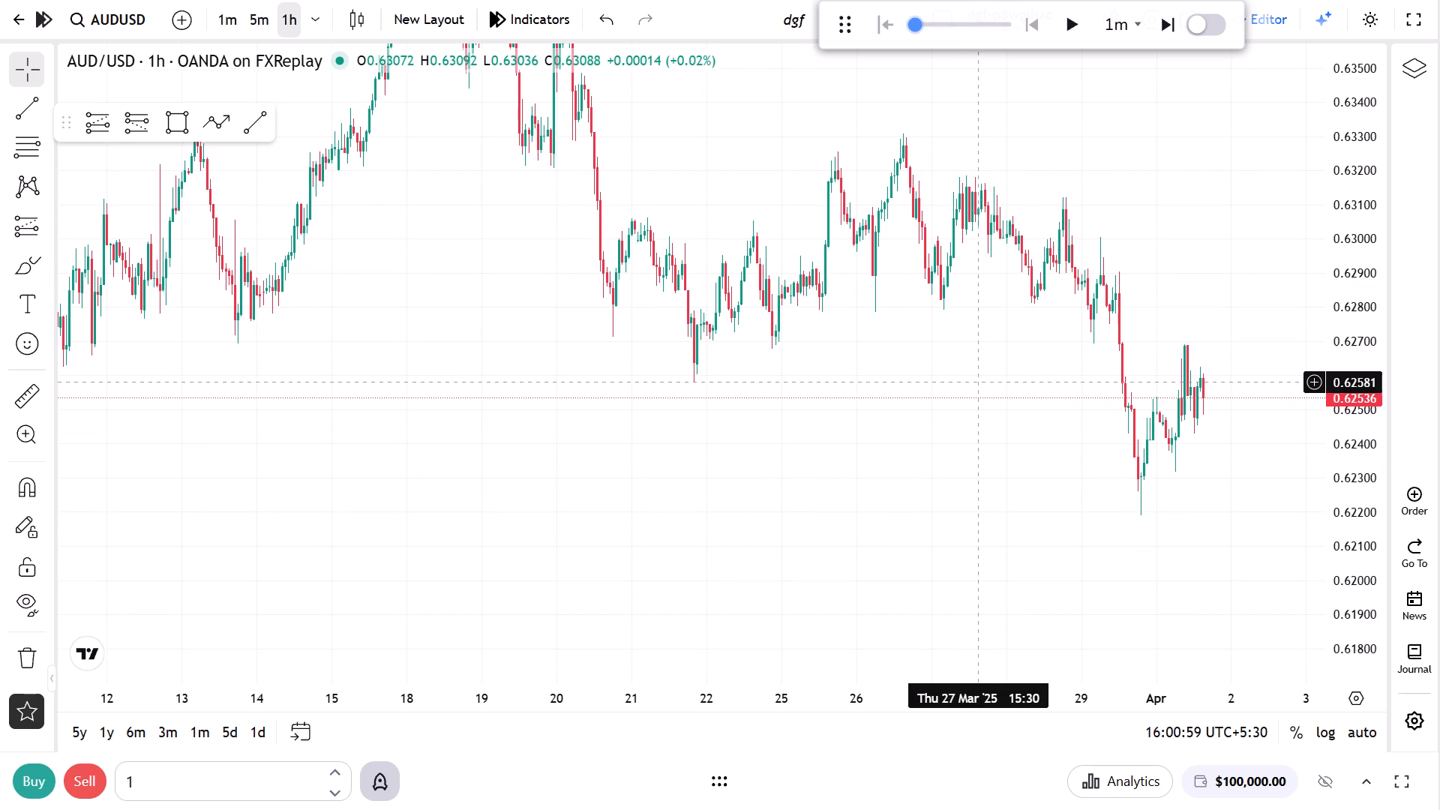
{"action": "scroll", "coordinate": [978, 382], "scroll_direction": "up", "scroll_amount": 4}
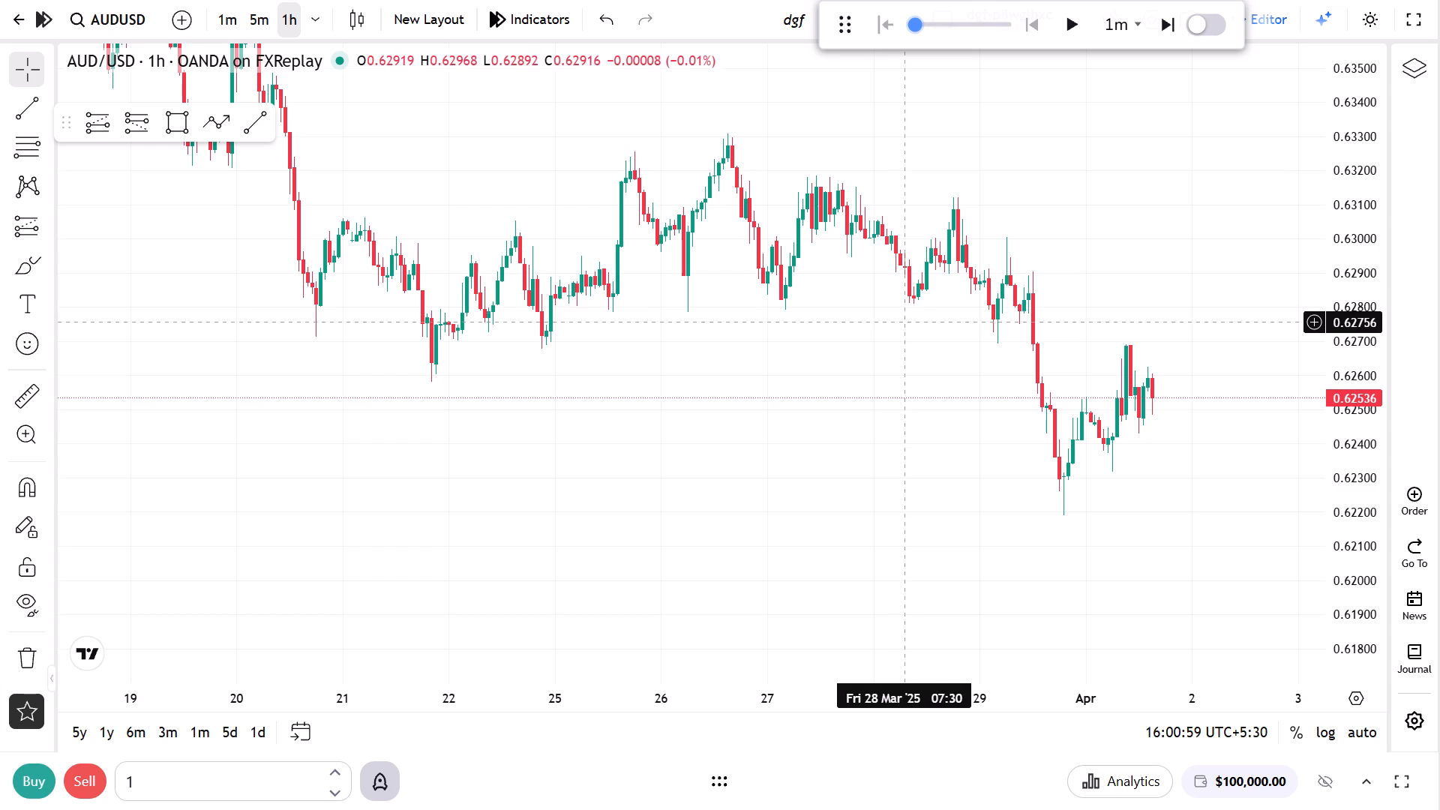
{"action": "left_click_drag", "start_coordinate": [919, 345], "coordinate": [934, 379]}
{"action": "left_click_drag", "start_coordinate": [1344, 512], "coordinate": [1345, 479]}
{"action": "left_click", "coordinate": [865, 362]}
{"action": "scroll", "coordinate": [841, 367], "scroll_direction": "up", "scroll_amount": 1}
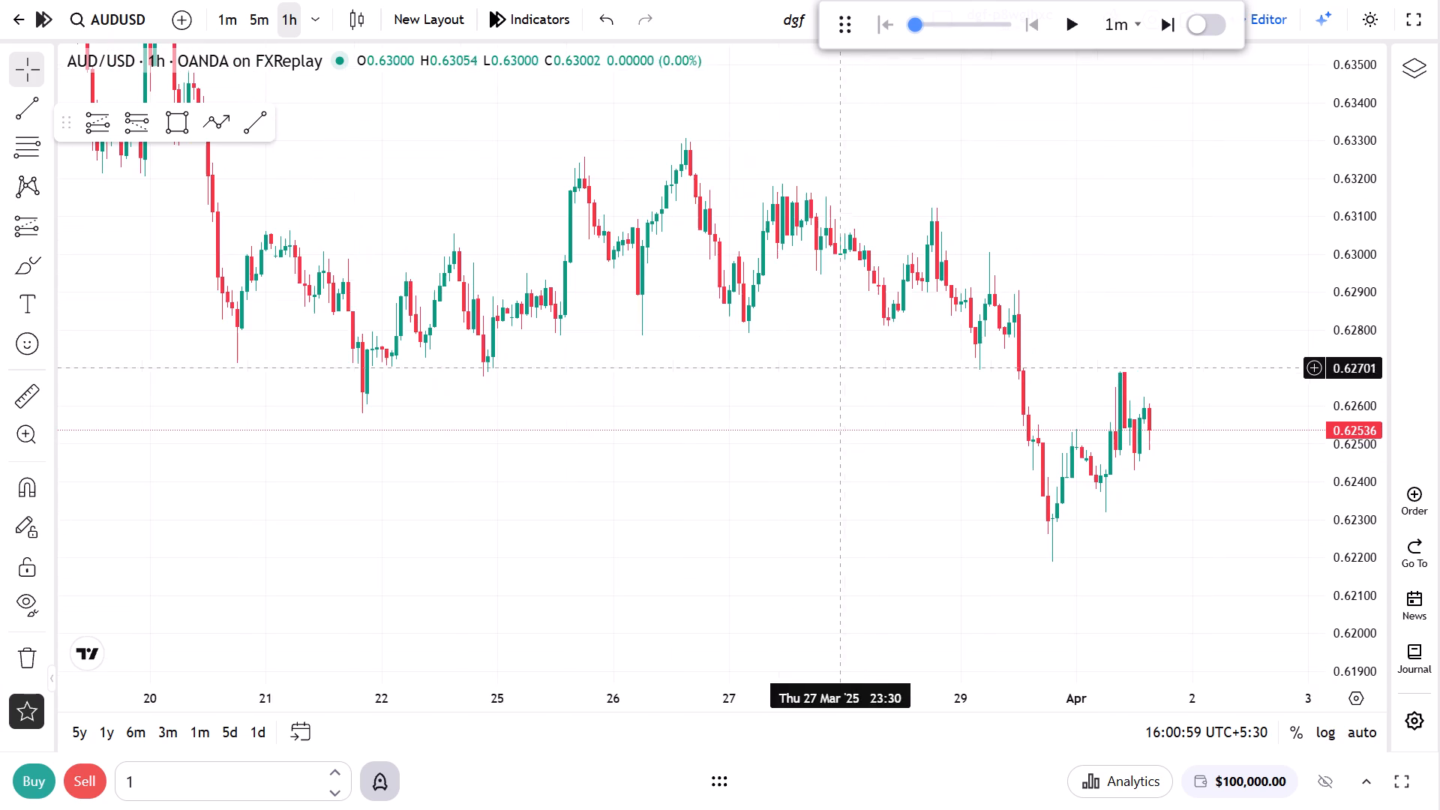
Draw a horizontal trend line at about 0.62786 from the 26 Mar 06:30 low to 31 Mar 04:30.
{"action": "left_click", "coordinate": [244, 130]}
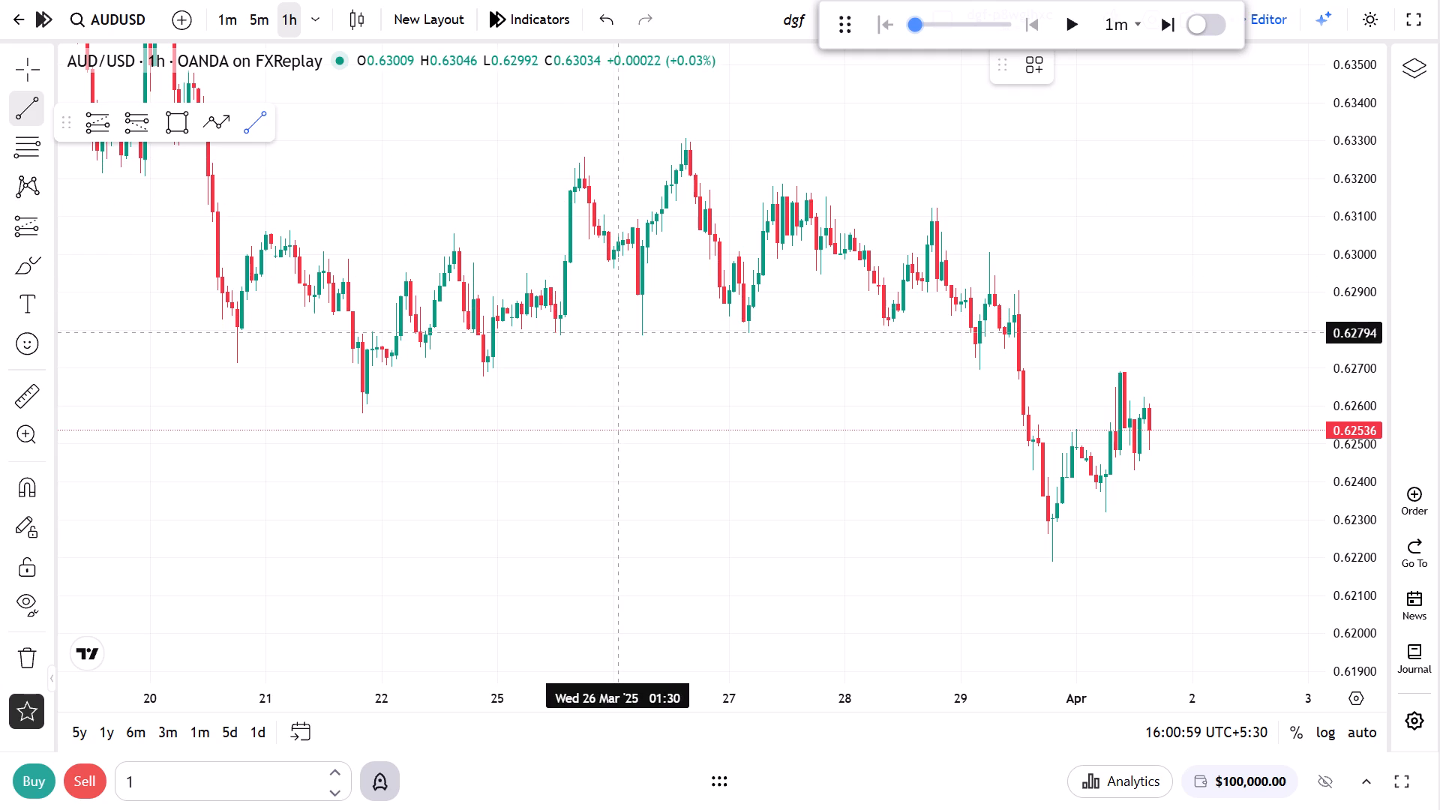
{"action": "left_click", "coordinate": [643, 335]}
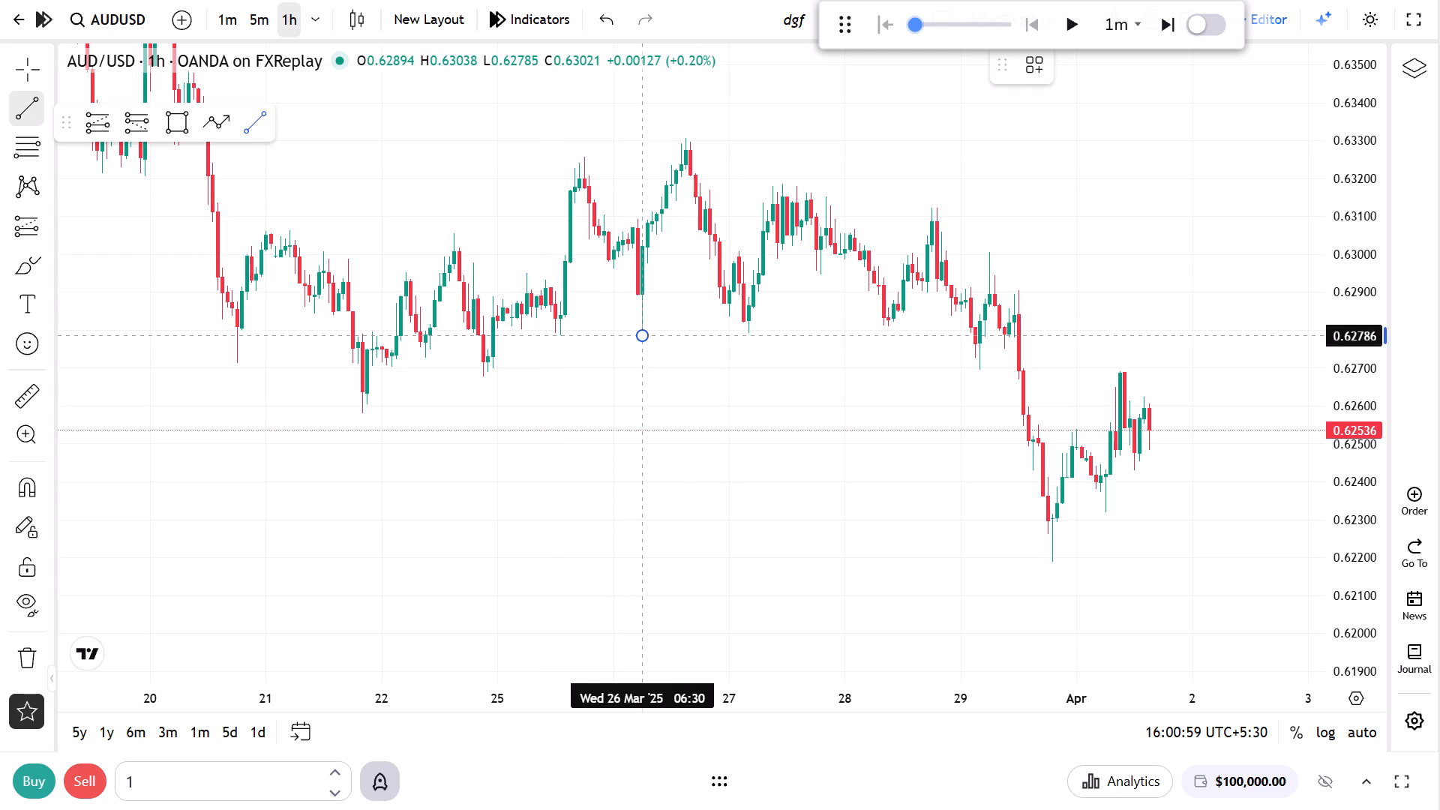
{"action": "left_click", "coordinate": [978, 336]}
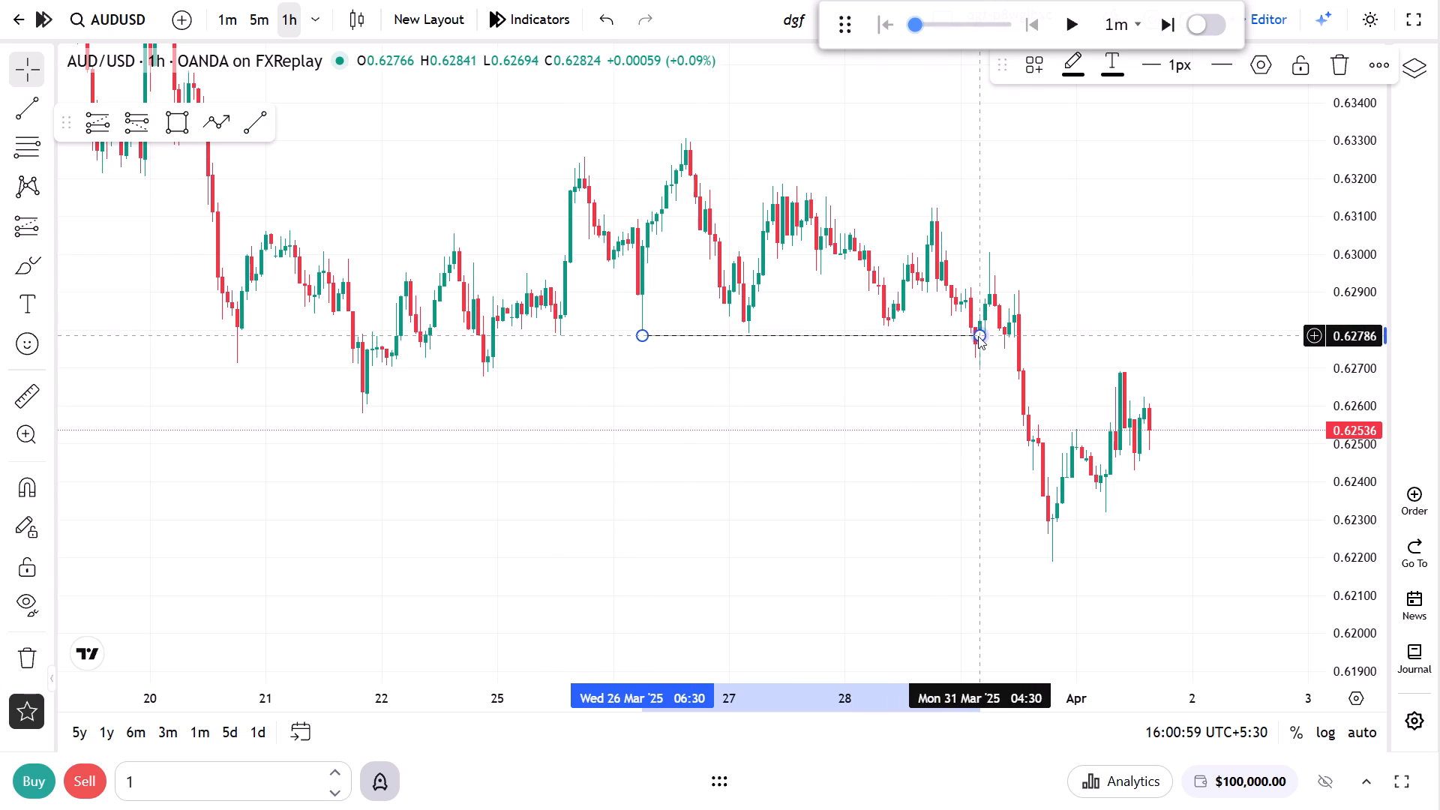
Draw a short horizontal trend line at about 0.62699 from the 31 Mar 04:30 low to the candle breaking below it.
{"action": "left_click_drag", "start_coordinate": [958, 385], "coordinate": [842, 286]}
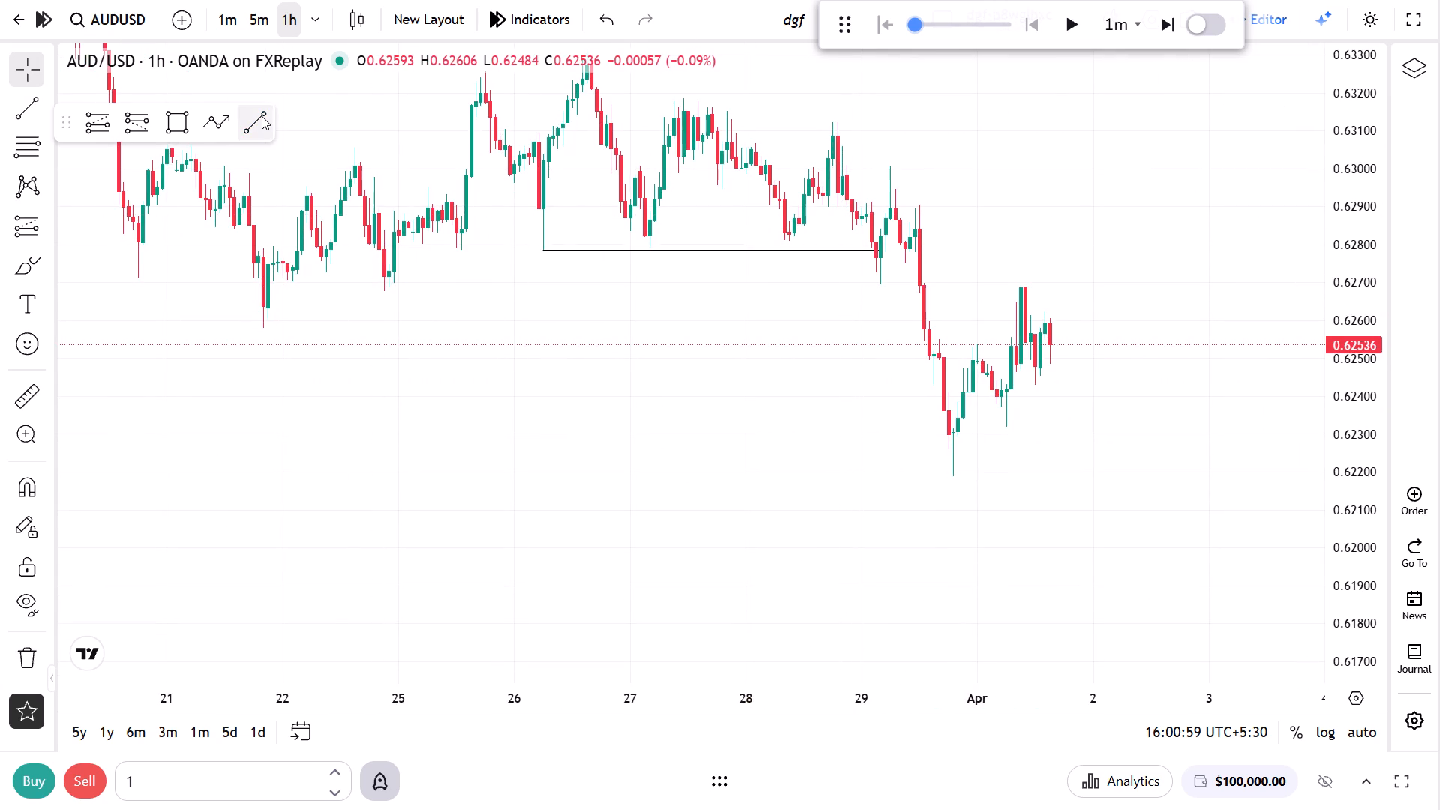
{"action": "left_click", "coordinate": [262, 116]}
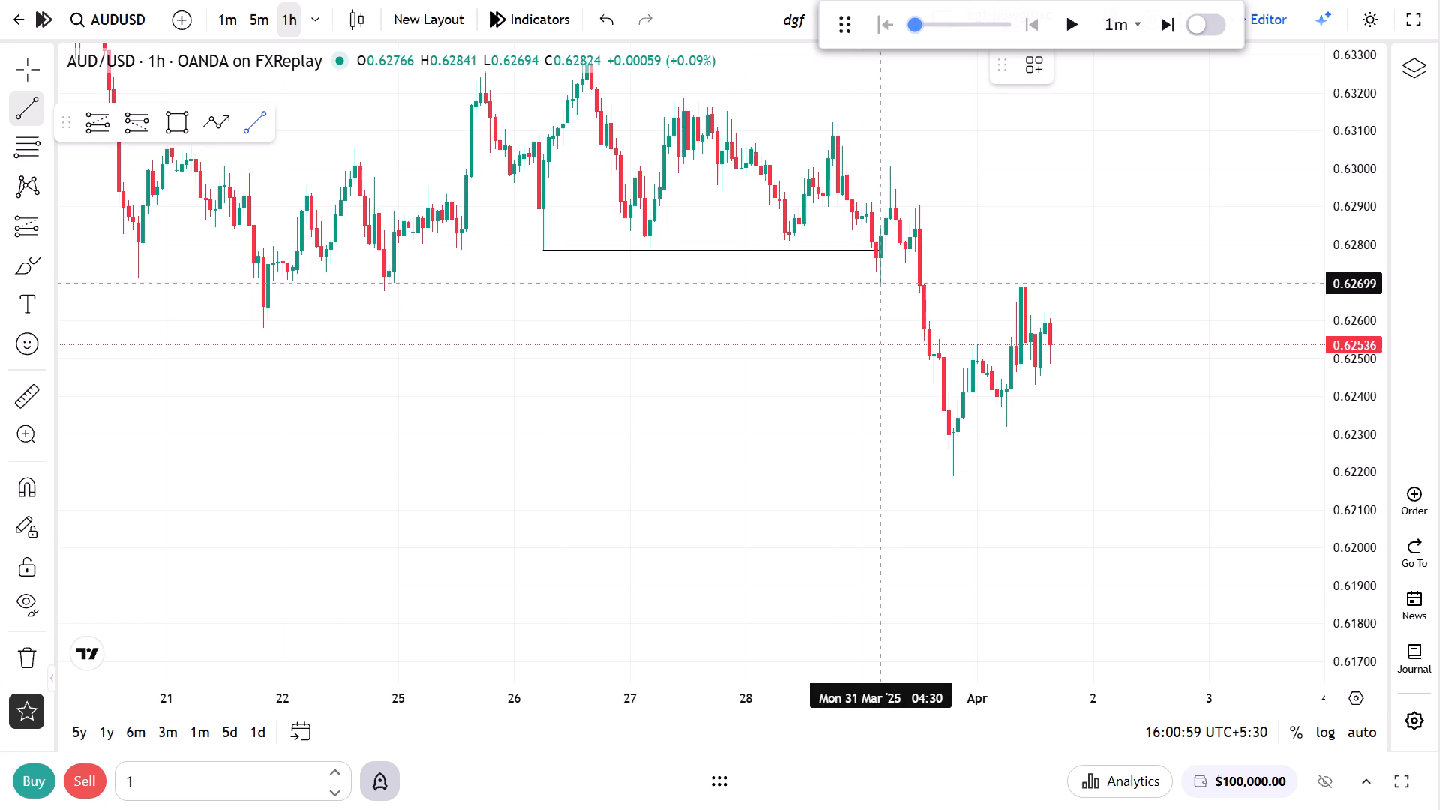
{"action": "left_click", "coordinate": [881, 283]}
{"action": "left_click", "coordinate": [921, 283]}
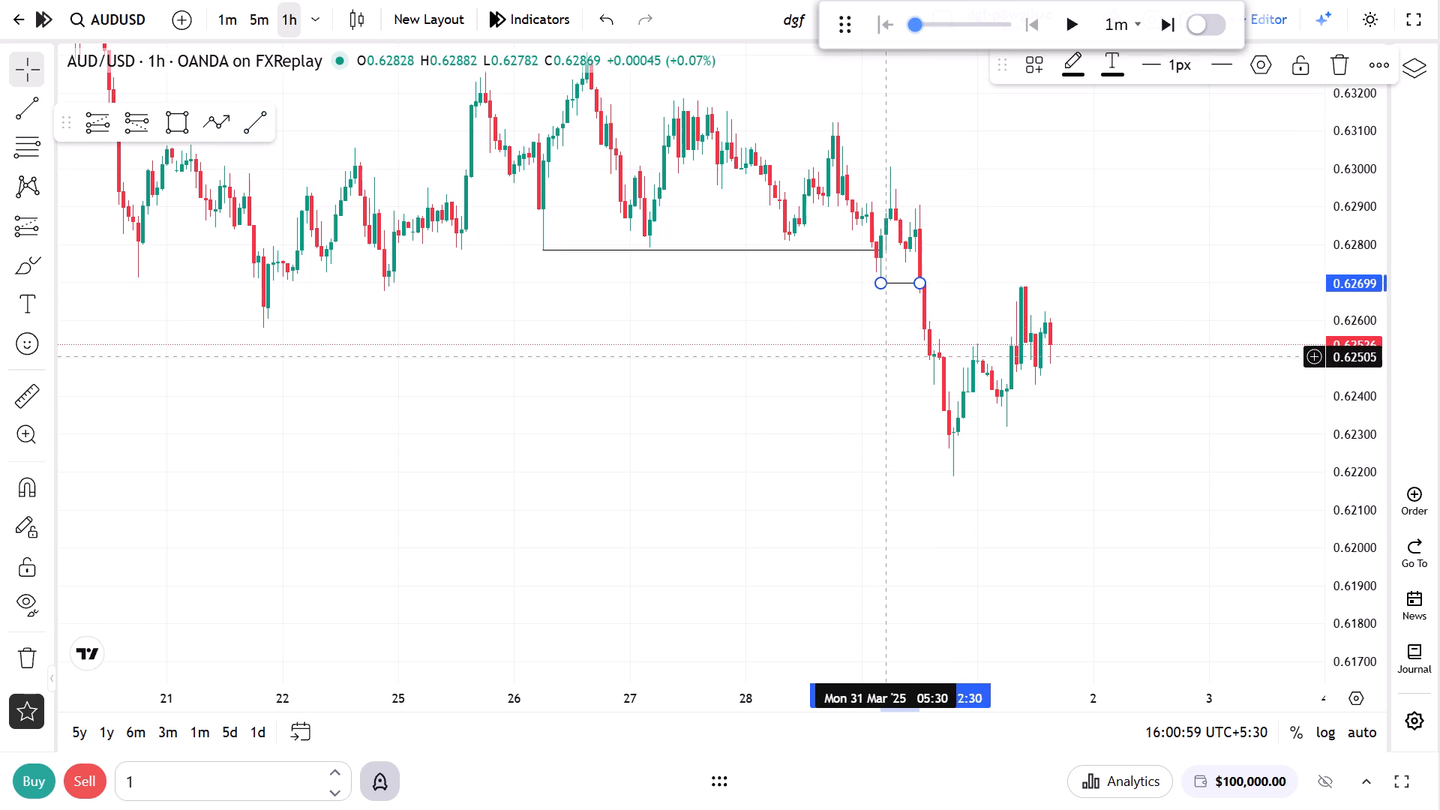
Draw a rectangle zone between about 0.62701 and 0.62767 starting 31 Mar 03:30, and extend its end past the latest candle.
{"action": "left_click_drag", "start_coordinate": [889, 356], "coordinate": [875, 349]}
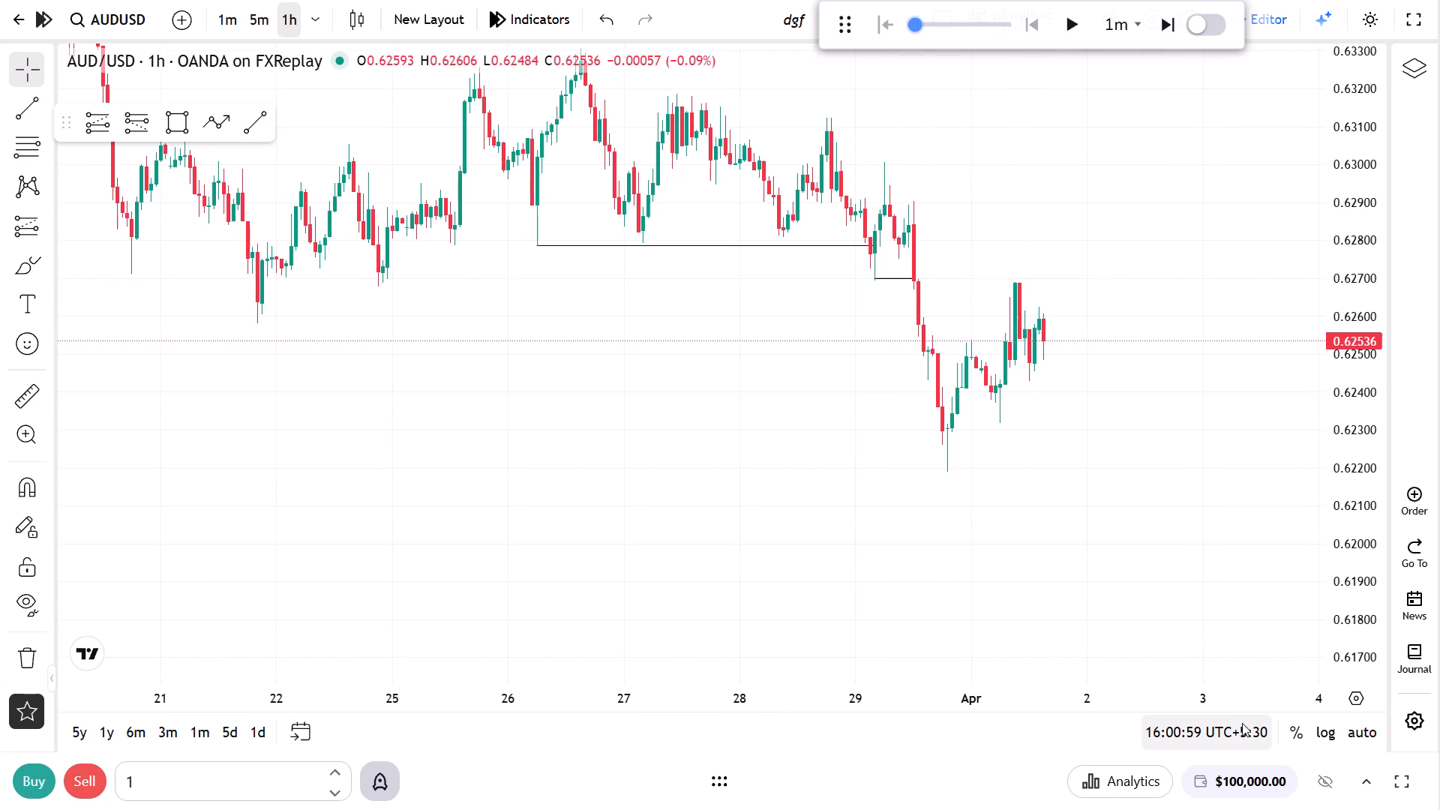
{"action": "left_click", "coordinate": [188, 124]}
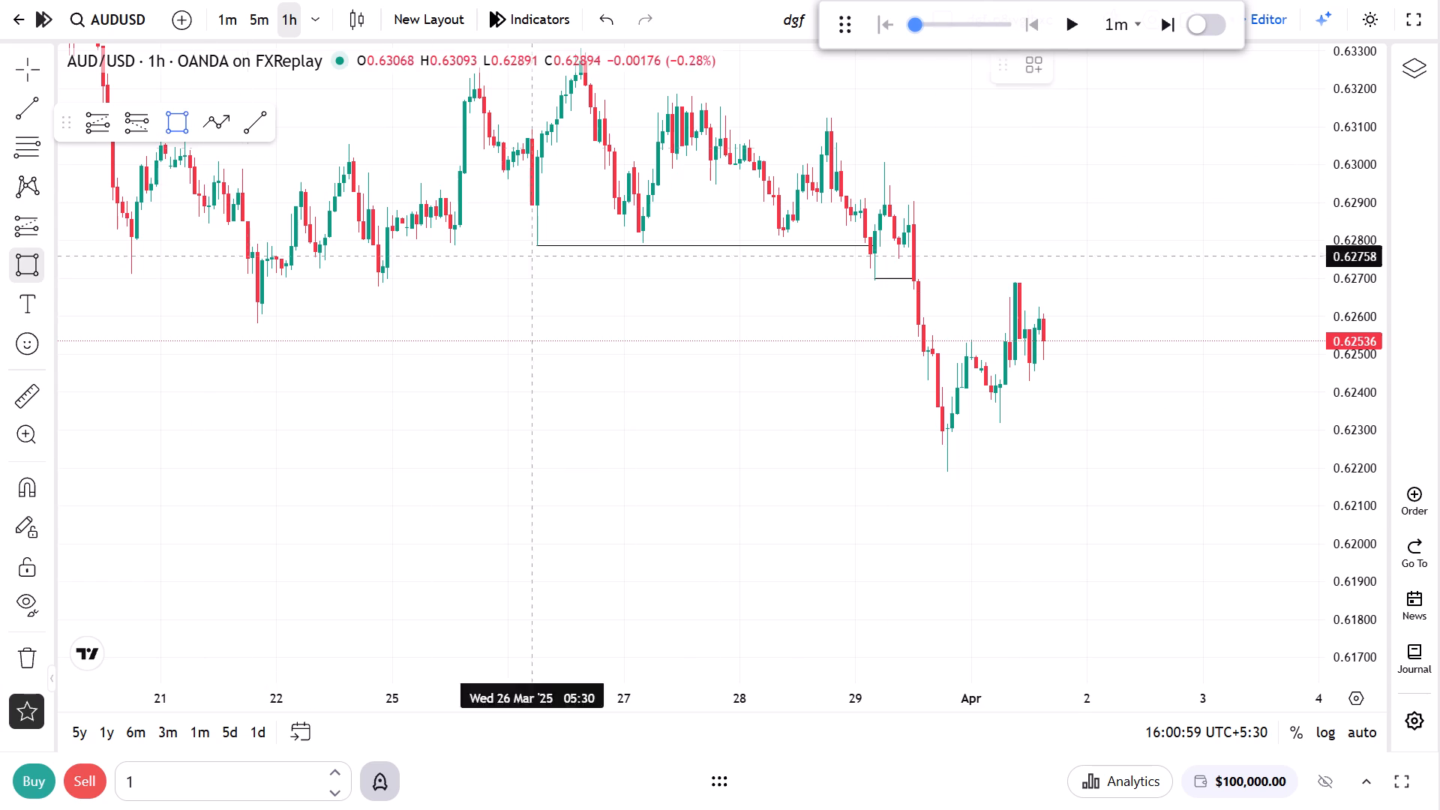
{"action": "left_click", "coordinate": [871, 278]}
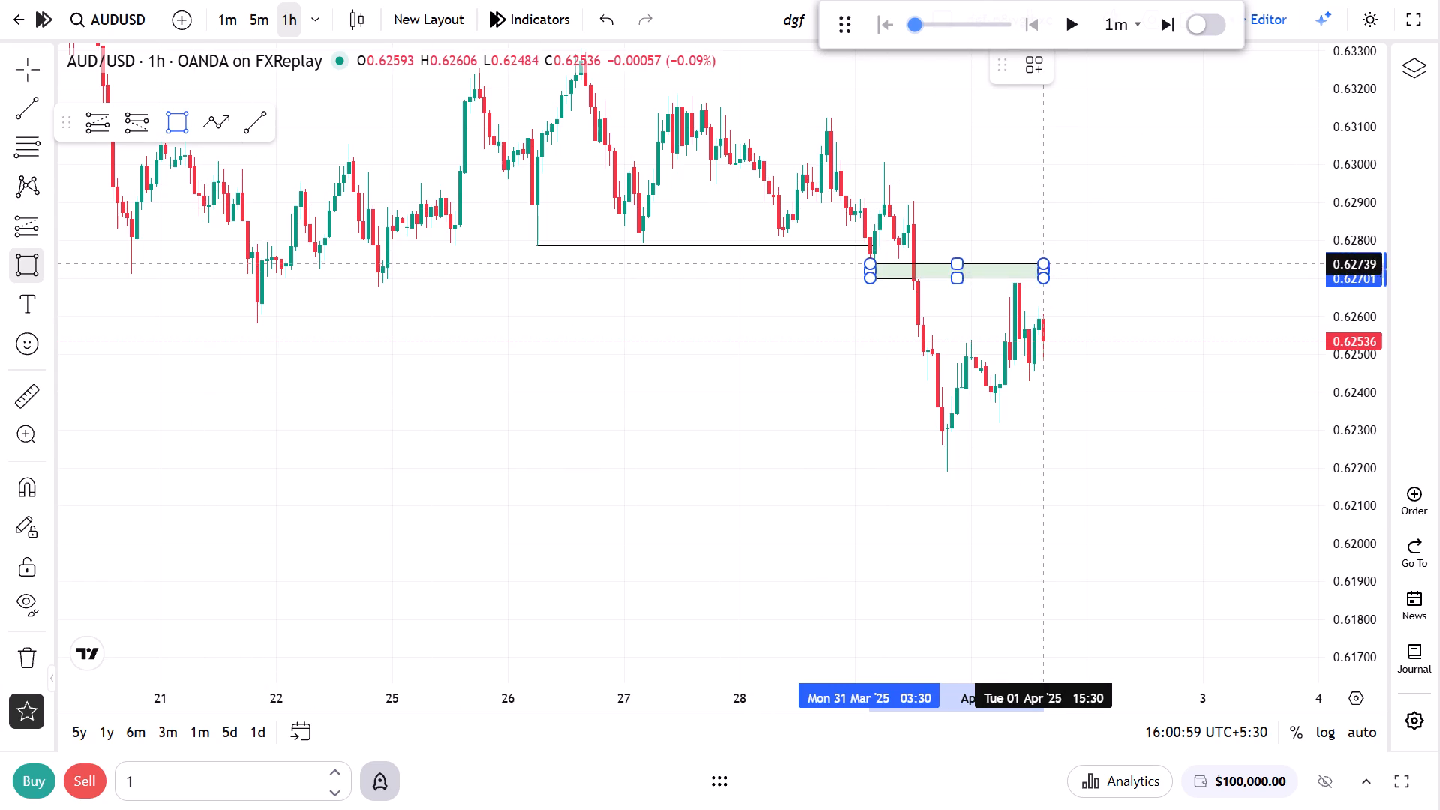
{"action": "left_click", "coordinate": [1041, 253]}
{"action": "left_click", "coordinate": [1003, 316]}
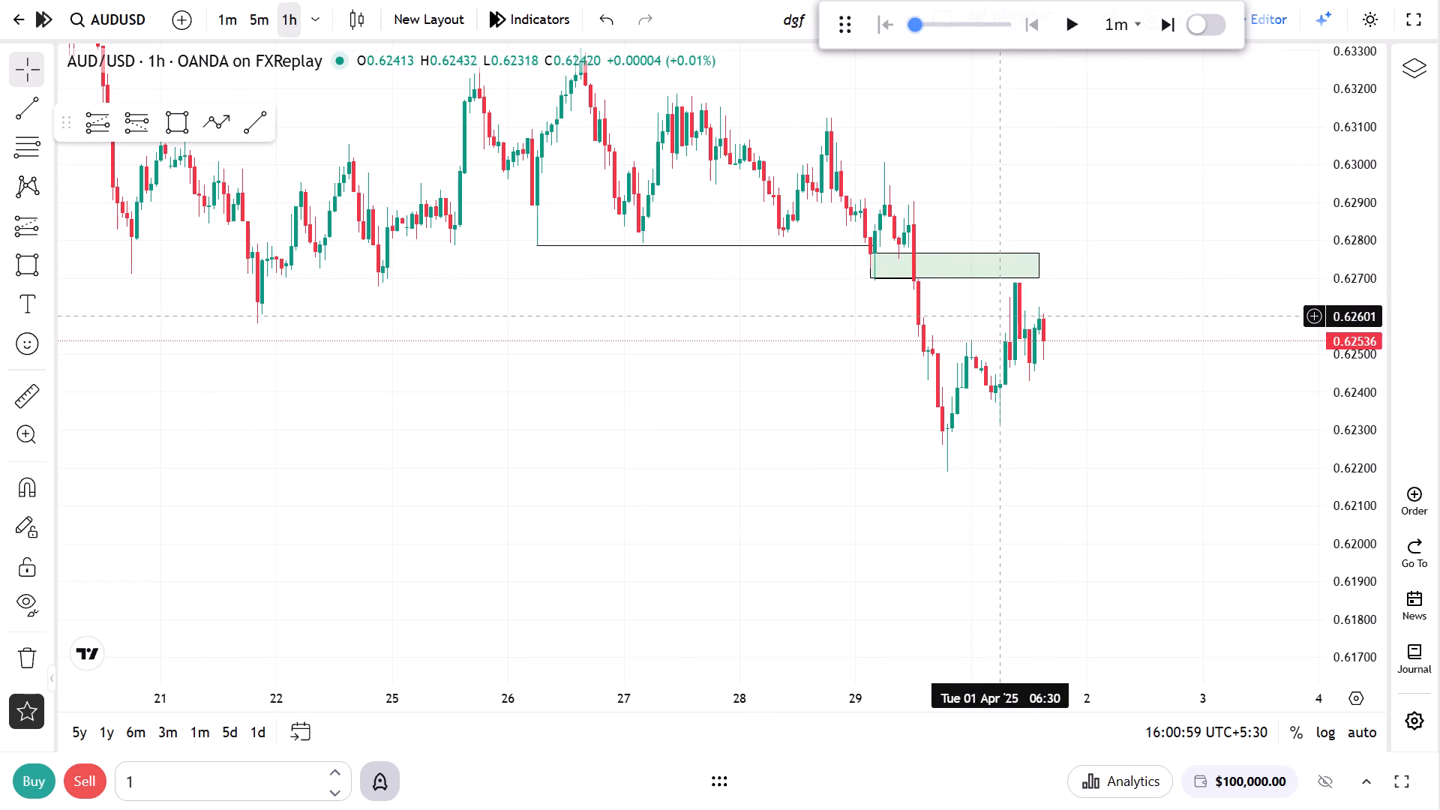
{"action": "left_click_drag", "start_coordinate": [1042, 268], "coordinate": [1080, 268]}
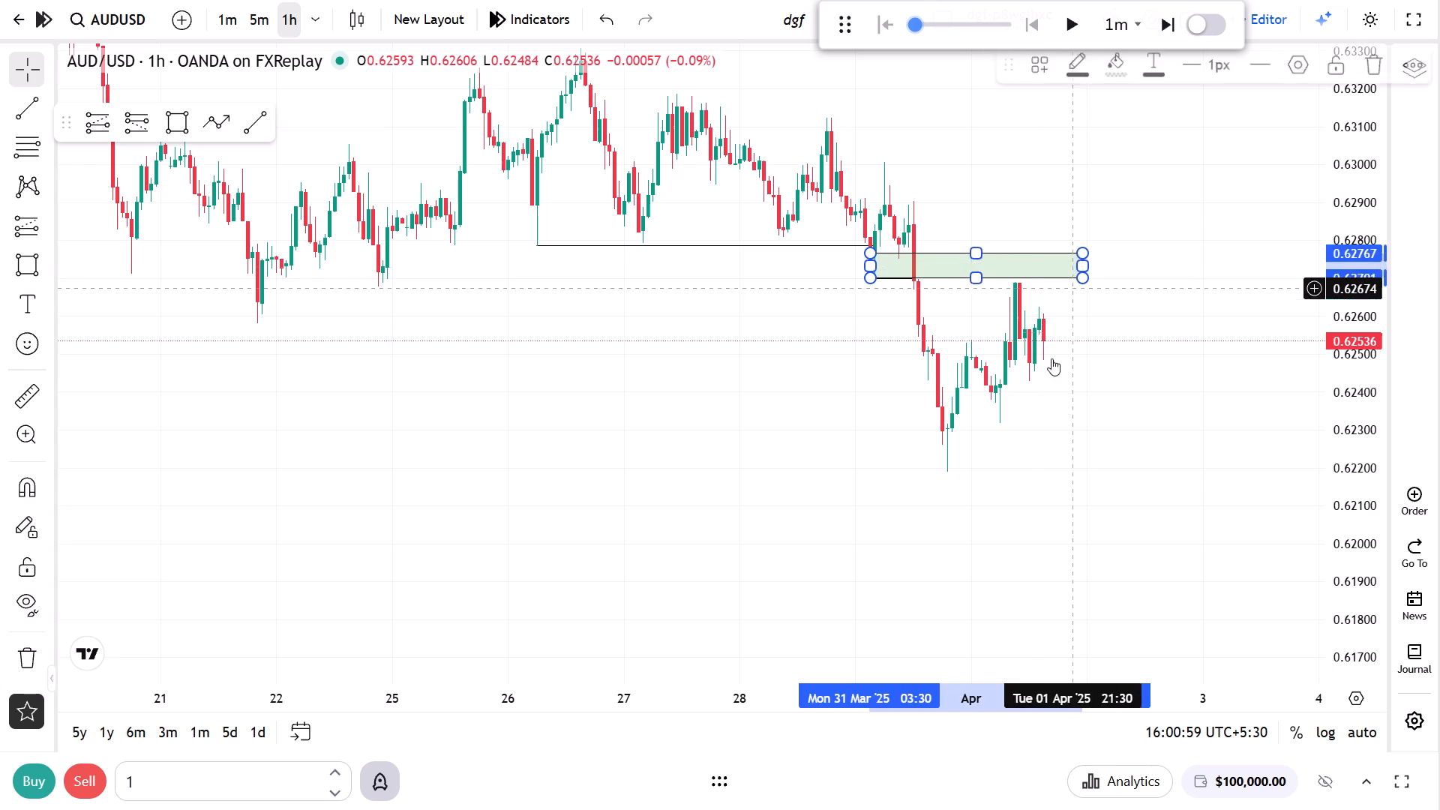
{"action": "left_click", "coordinate": [1053, 363]}
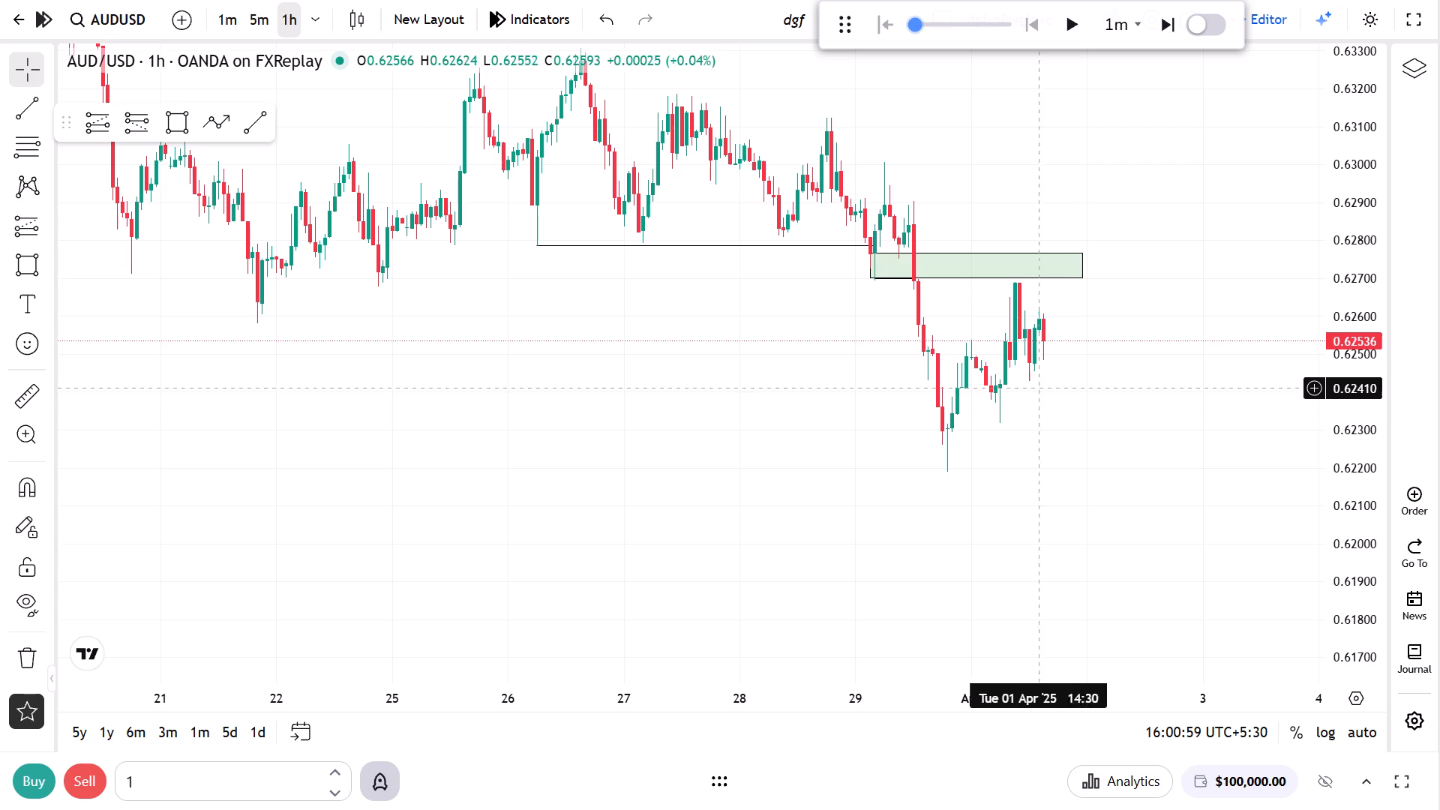
Set the replay interval to 15m and play the replay until price enters the green zone, pausing it there.
{"action": "left_click_drag", "start_coordinate": [1060, 368], "coordinate": [1065, 395]}
{"action": "left_click", "coordinate": [1110, 31]}
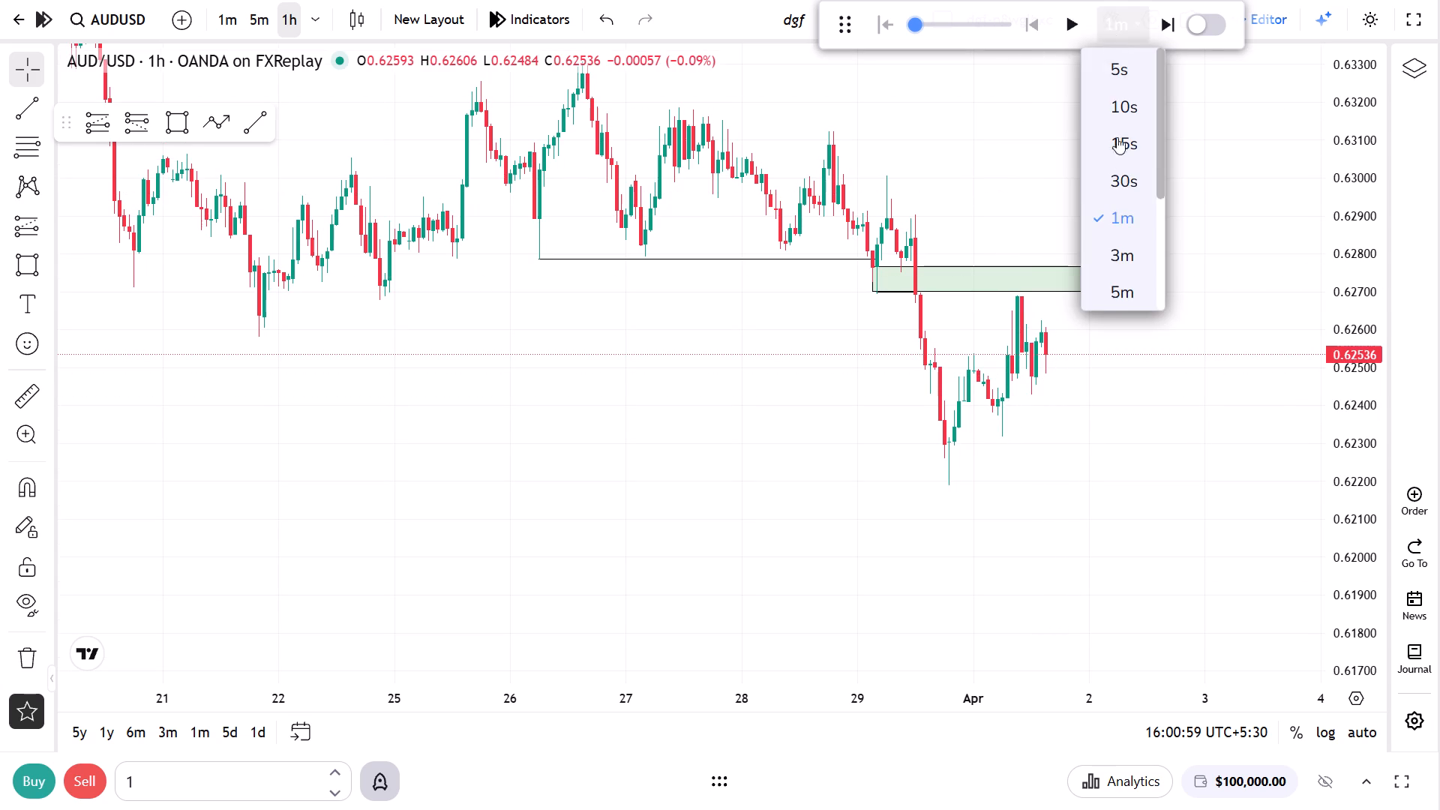
{"action": "scroll", "coordinate": [1117, 191], "scroll_direction": "down", "scroll_amount": 3}
{"action": "left_click", "coordinate": [1126, 171]}
{"action": "left_click", "coordinate": [1063, 21]}
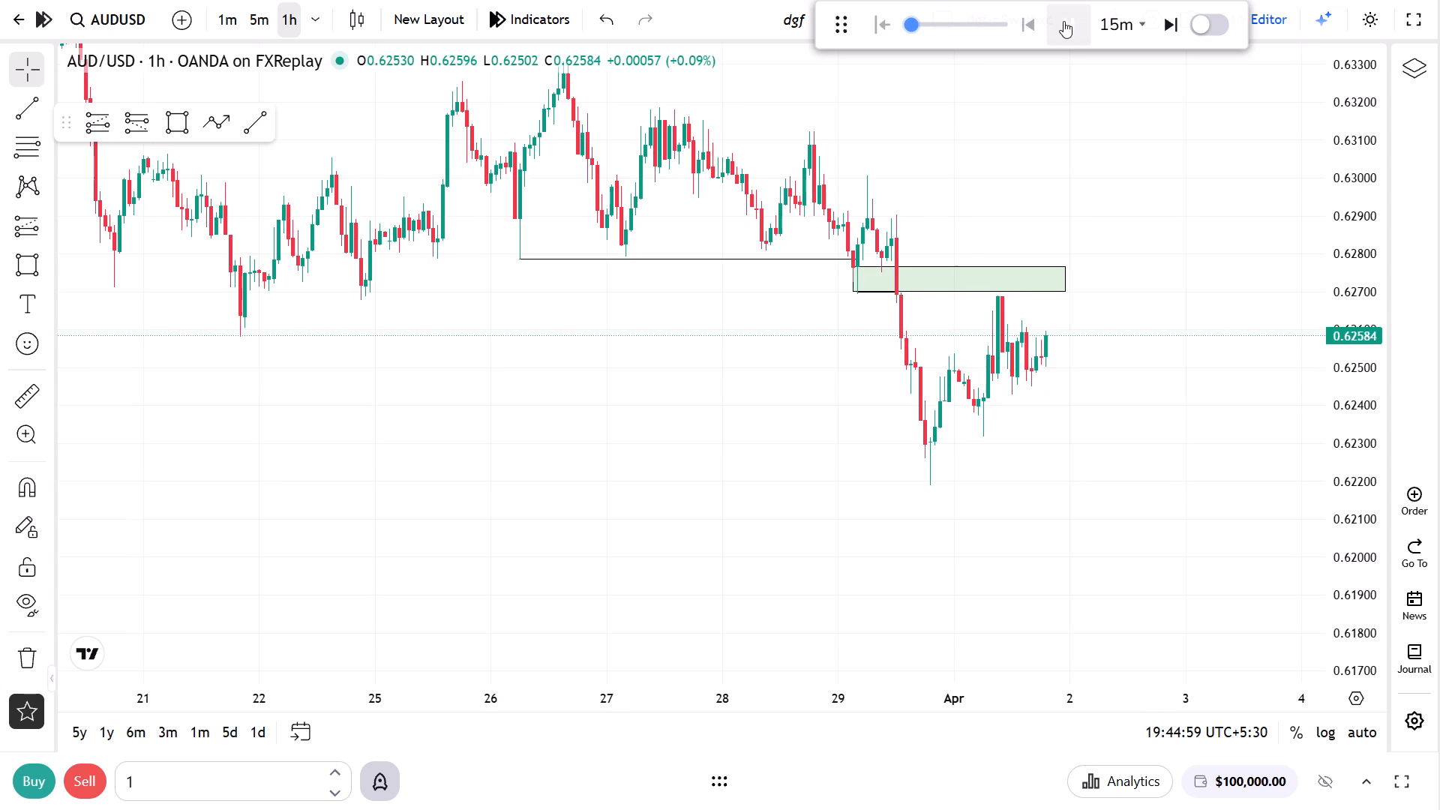
{"action": "left_click", "coordinate": [1063, 21]}
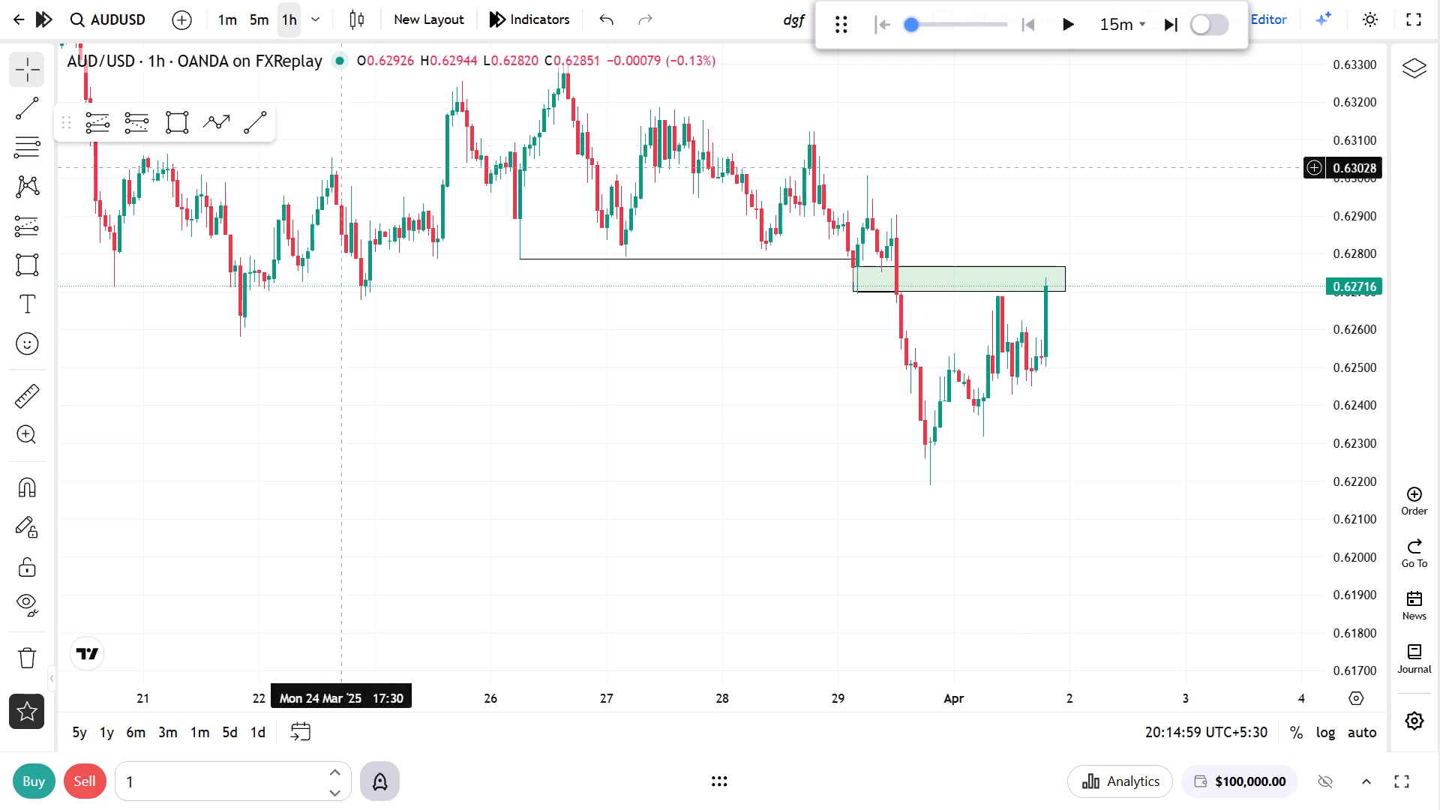
Switch to the 5-minute chart and advance the replay five 15m increments to 21:29:59.
{"action": "left_click", "coordinate": [250, 21]}
{"action": "left_click_drag", "start_coordinate": [1102, 373], "coordinate": [1108, 418]}
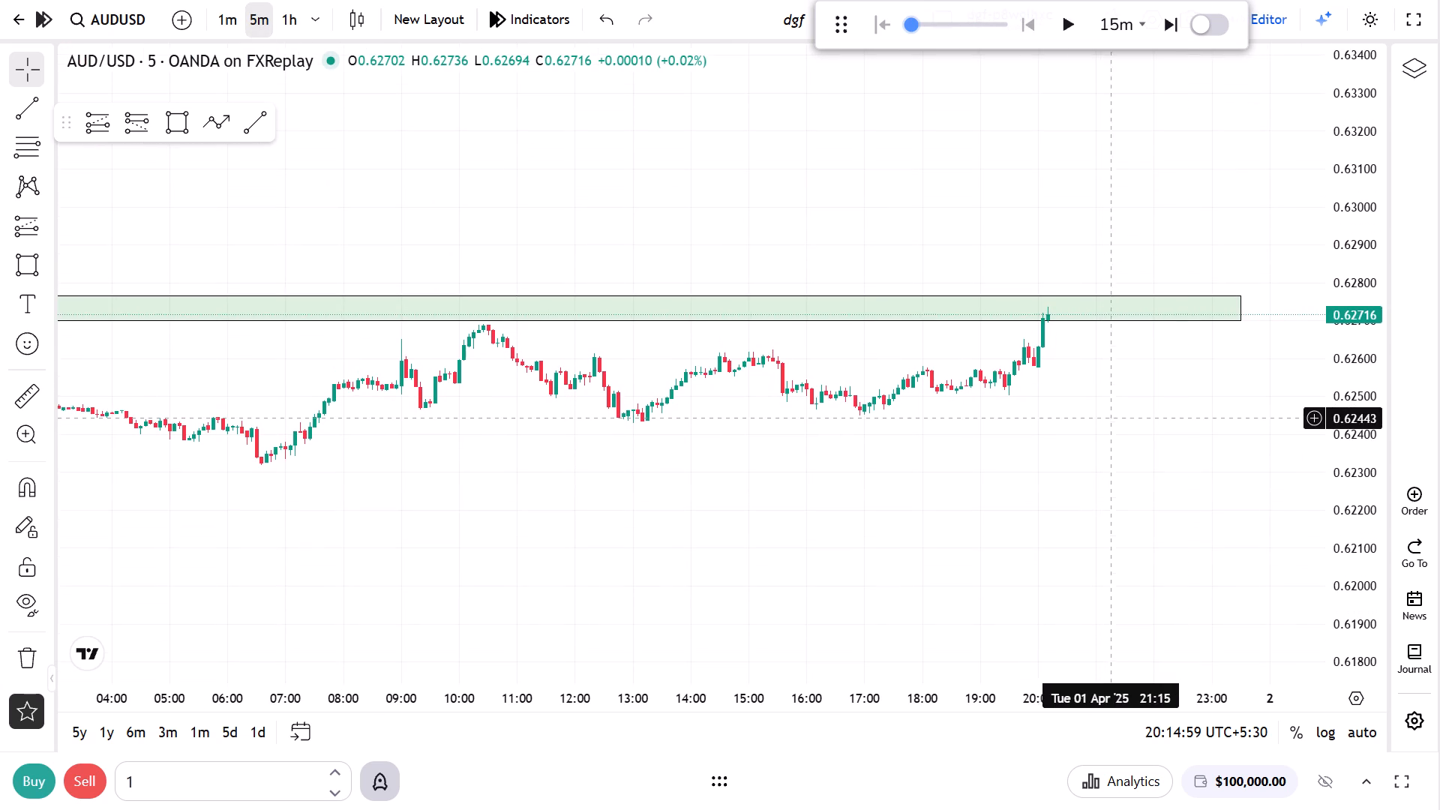
{"action": "left_click", "coordinate": [1177, 22]}
{"action": "left_click", "coordinate": [1177, 22]}
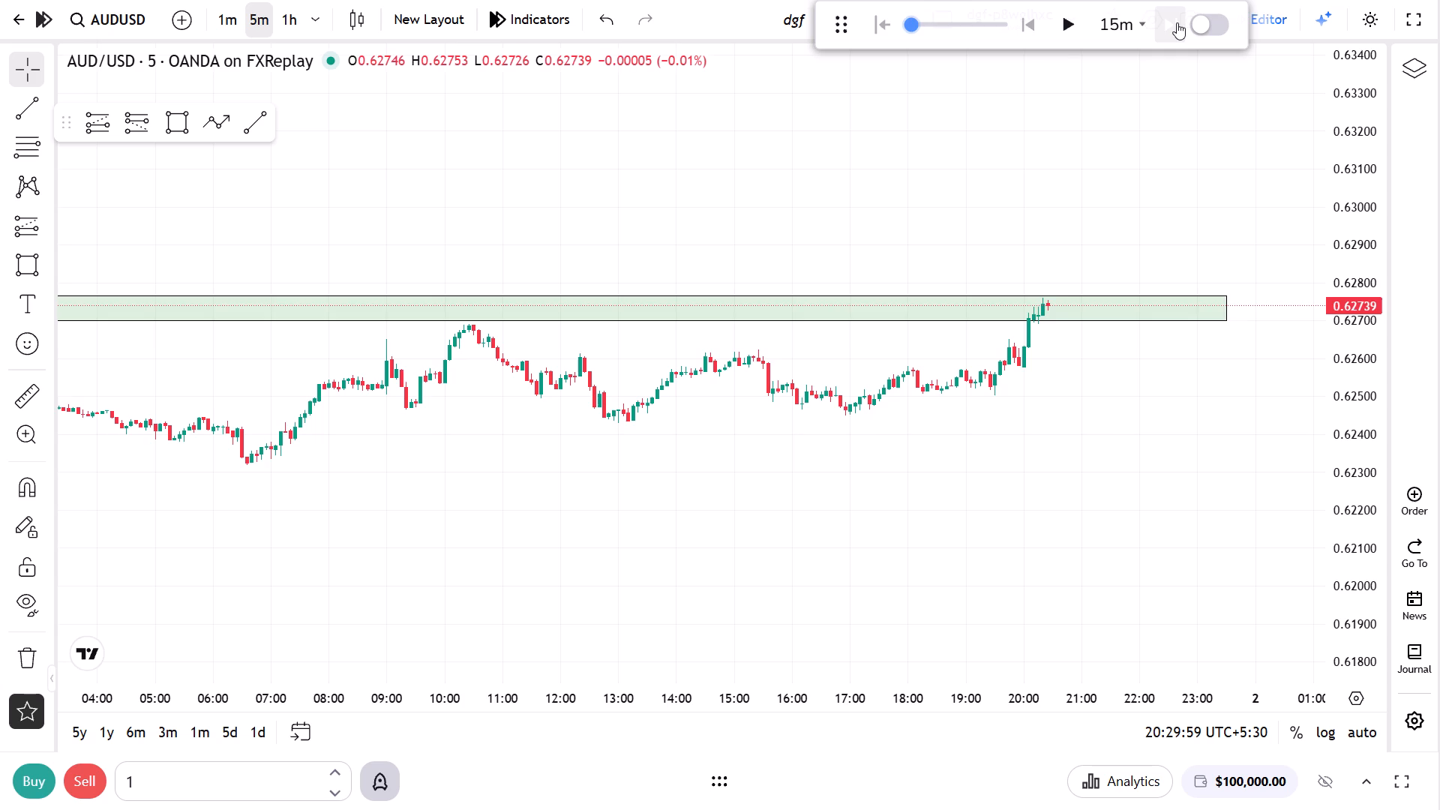
{"action": "left_click", "coordinate": [1177, 22]}
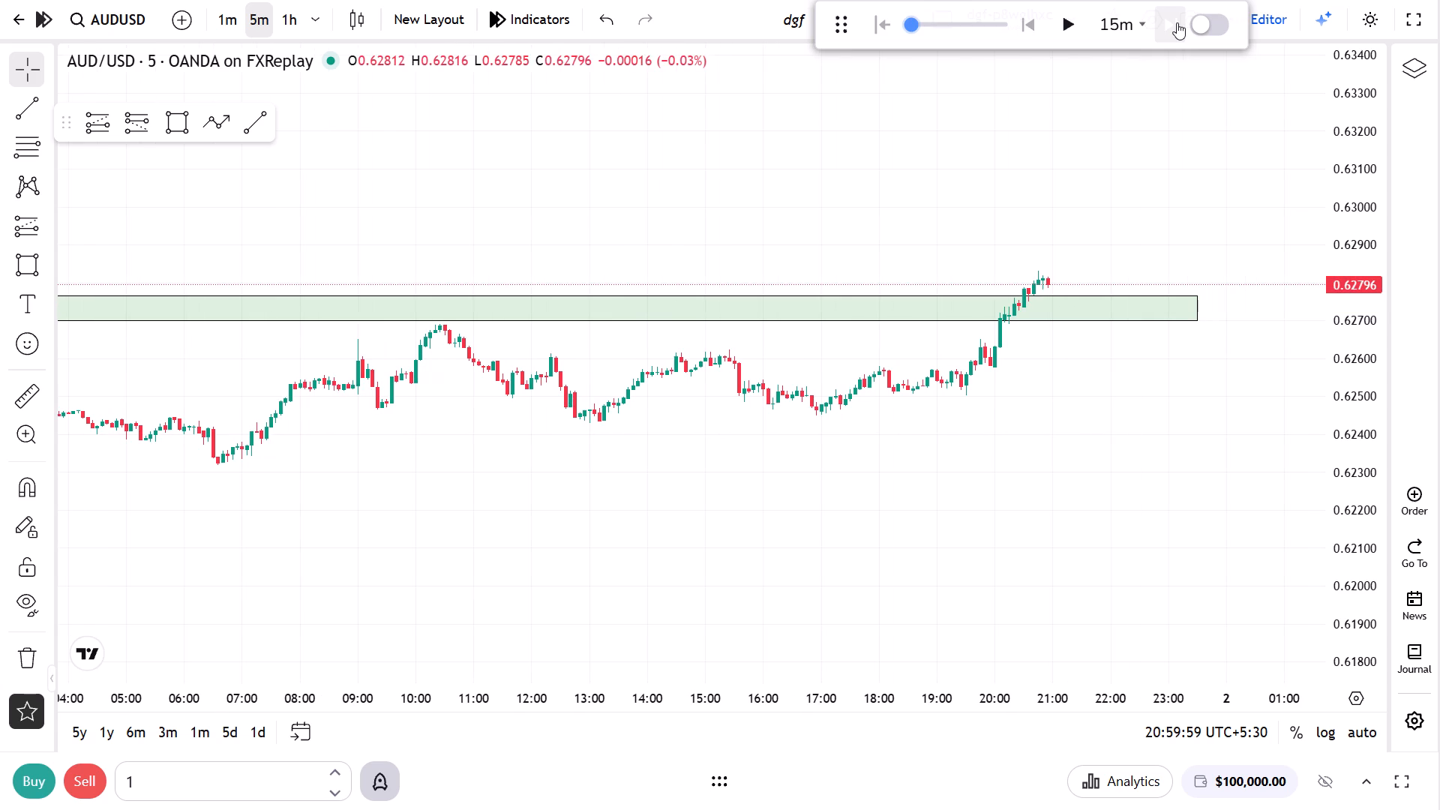
{"action": "left_click", "coordinate": [1177, 22]}
{"action": "left_click", "coordinate": [1177, 22]}
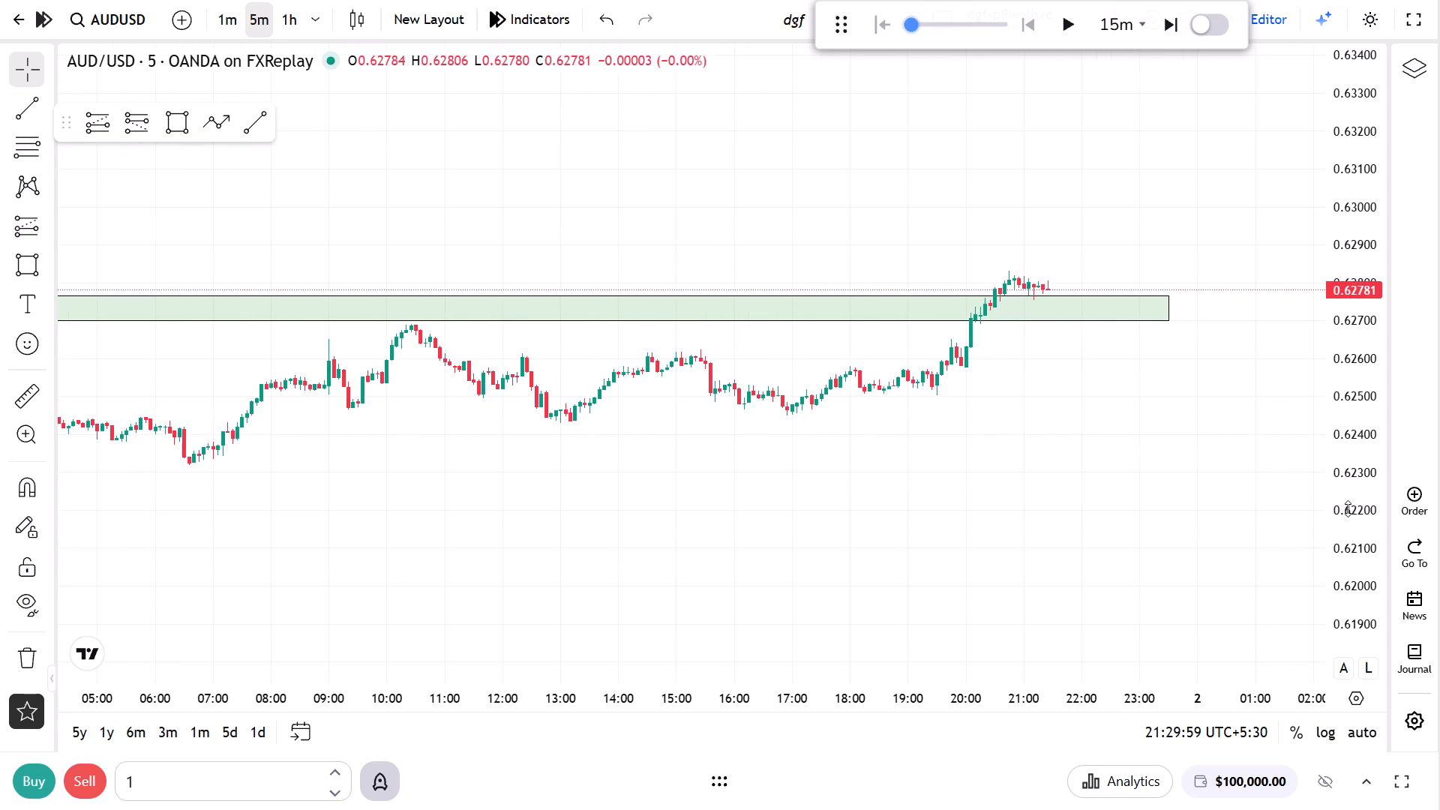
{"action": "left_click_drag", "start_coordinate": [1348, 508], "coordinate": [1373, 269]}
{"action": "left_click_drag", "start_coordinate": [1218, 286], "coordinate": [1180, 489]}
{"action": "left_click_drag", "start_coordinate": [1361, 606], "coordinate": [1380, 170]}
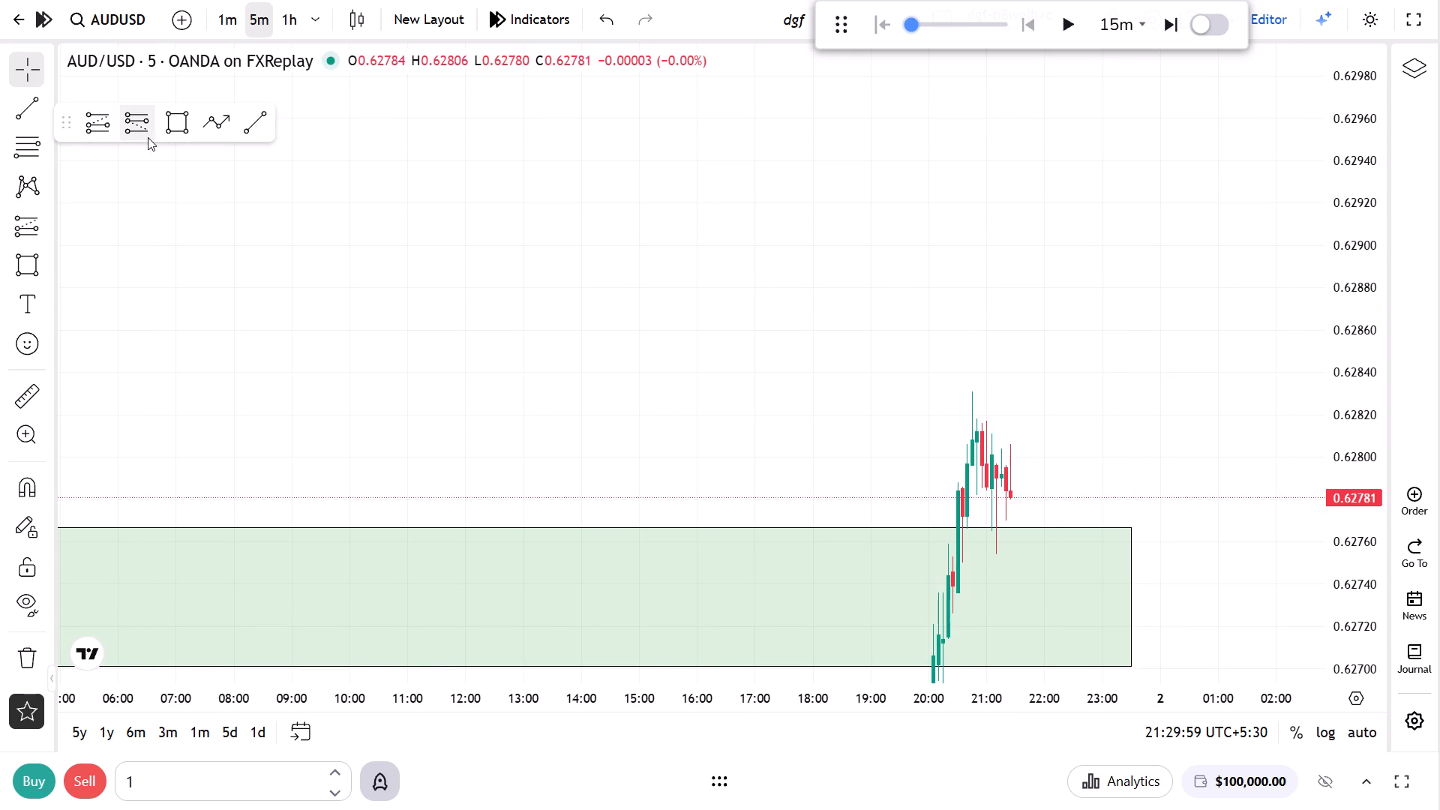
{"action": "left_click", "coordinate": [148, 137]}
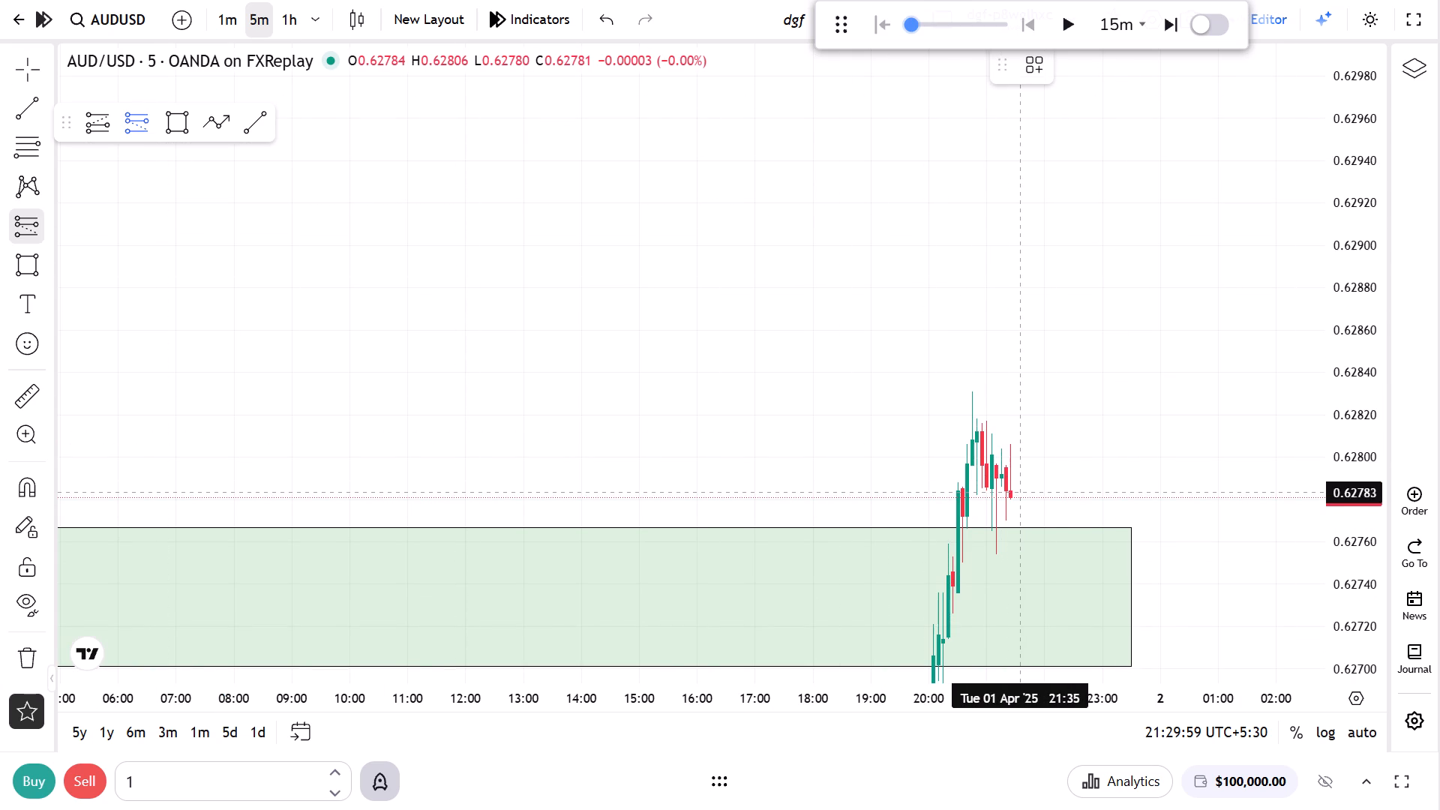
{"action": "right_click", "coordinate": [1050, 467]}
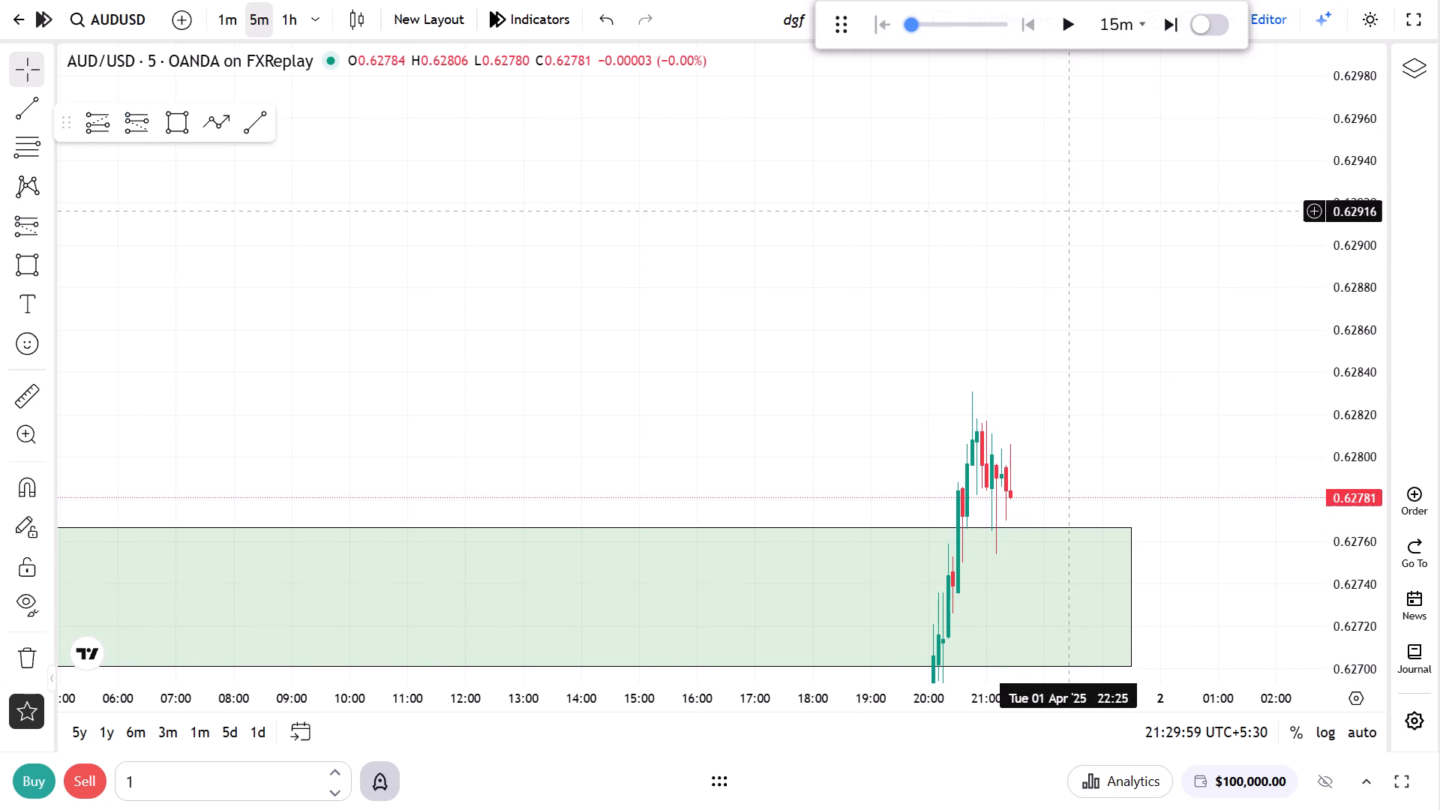
Play the replay until price falls back inside the green zone, pausing it at 21:59:59.
{"action": "left_click", "coordinate": [1071, 34]}
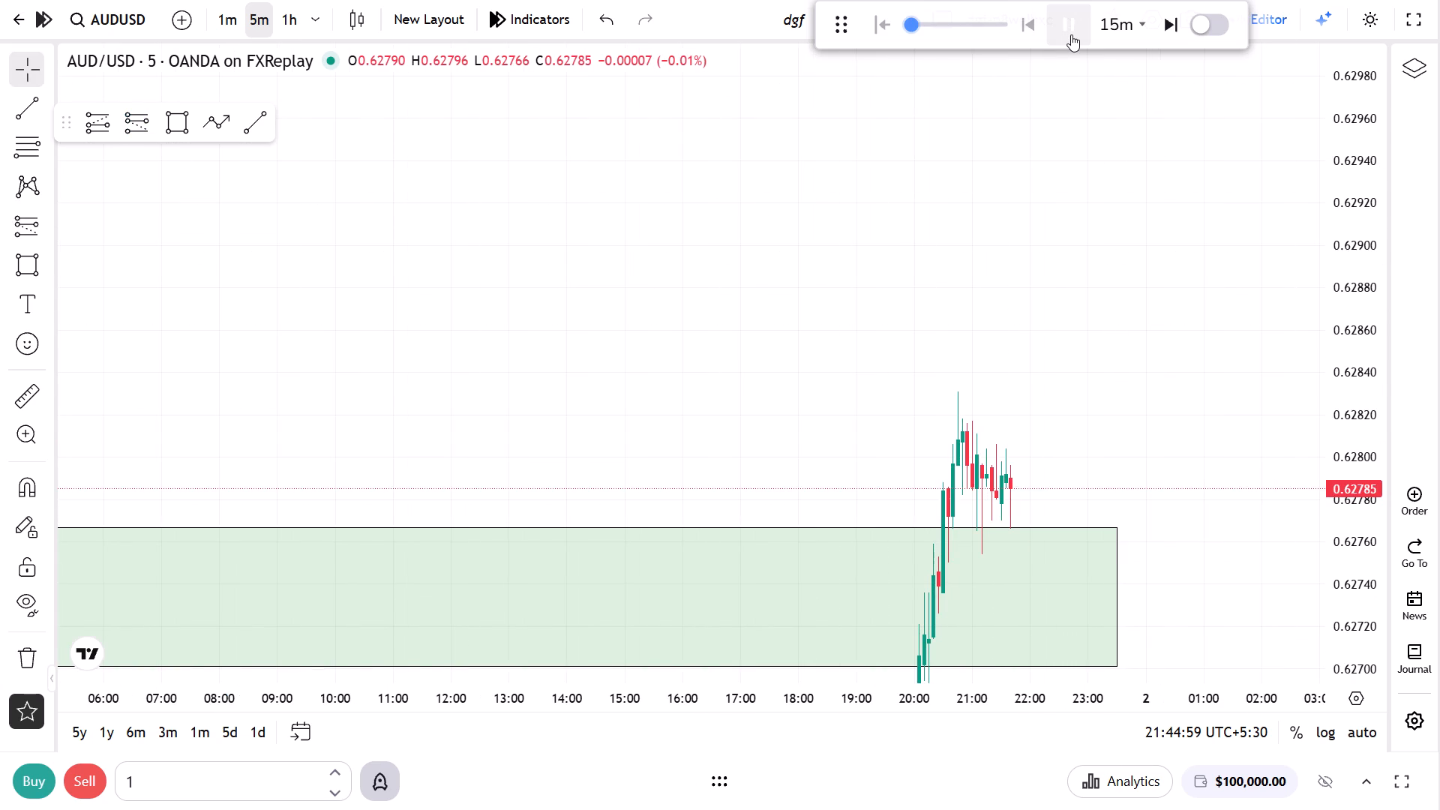
{"action": "left_click", "coordinate": [1071, 34]}
Place a short position on the 1 Apr 21:50 candle with its entry at about 0.62766, near the green zone's upper edge.
{"action": "scroll", "coordinate": [1077, 460], "scroll_direction": "up", "scroll_amount": 1}
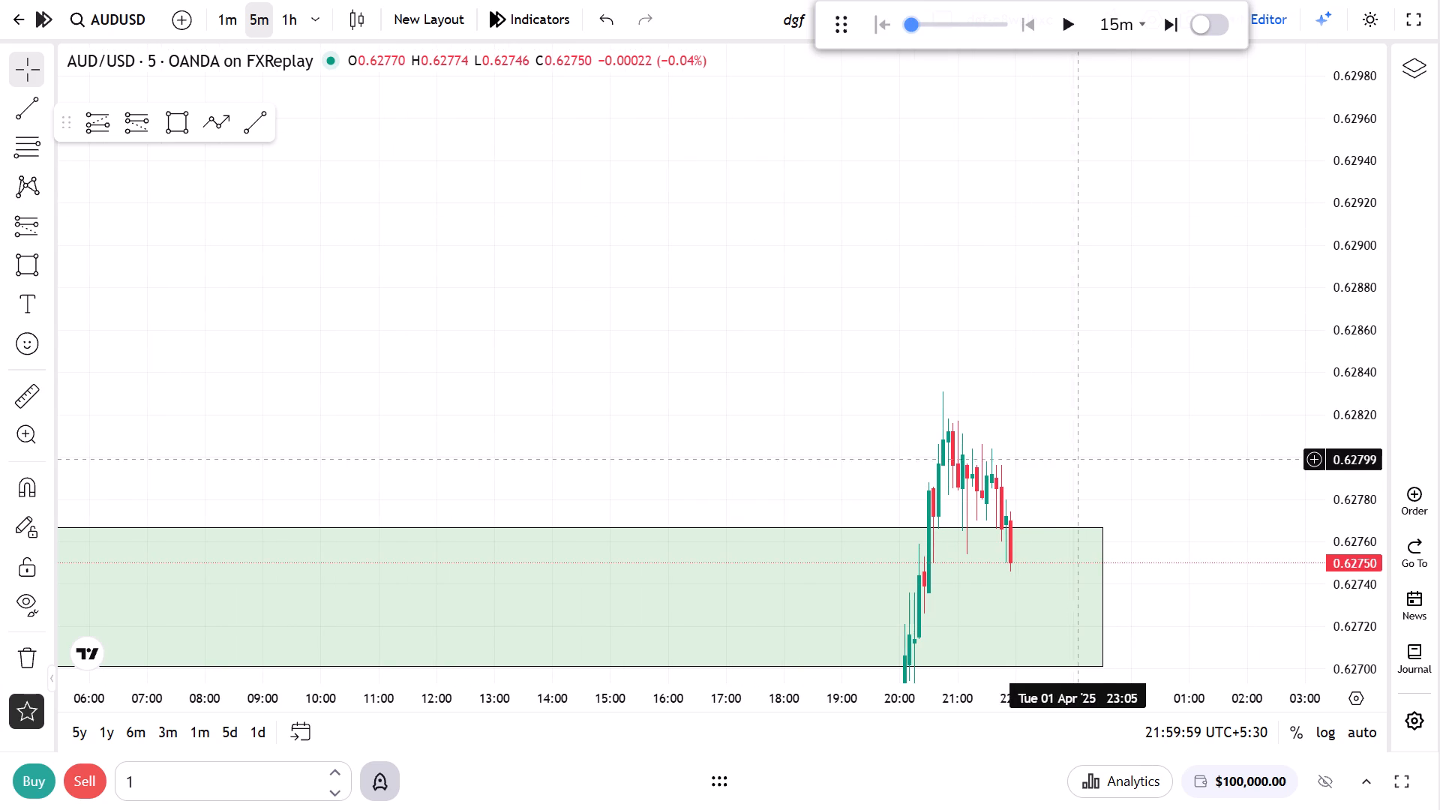
{"action": "scroll", "coordinate": [1077, 460], "scroll_direction": "up", "scroll_amount": 4}
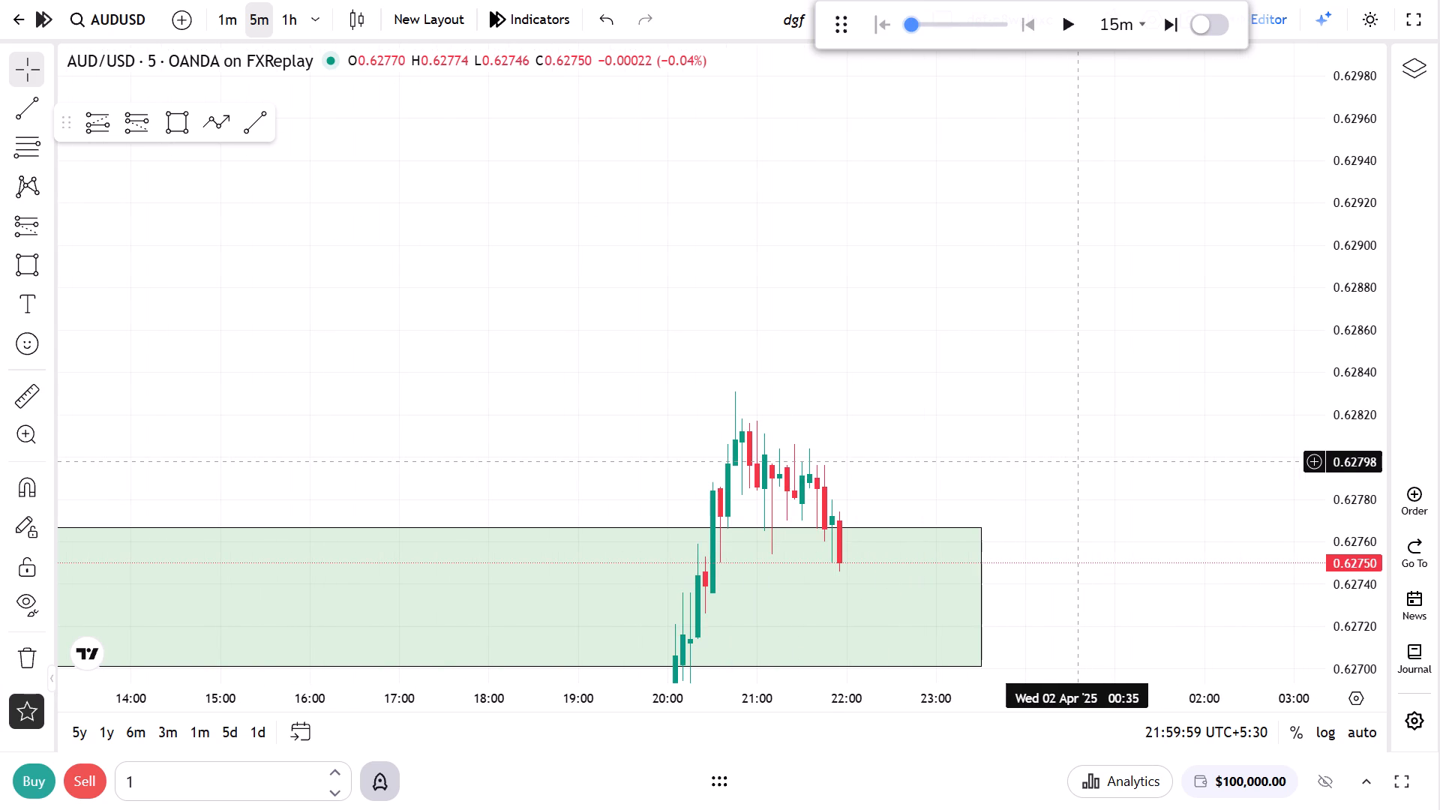
{"action": "left_click_drag", "start_coordinate": [949, 448], "coordinate": [991, 175]}
{"action": "left_click", "coordinate": [133, 127]}
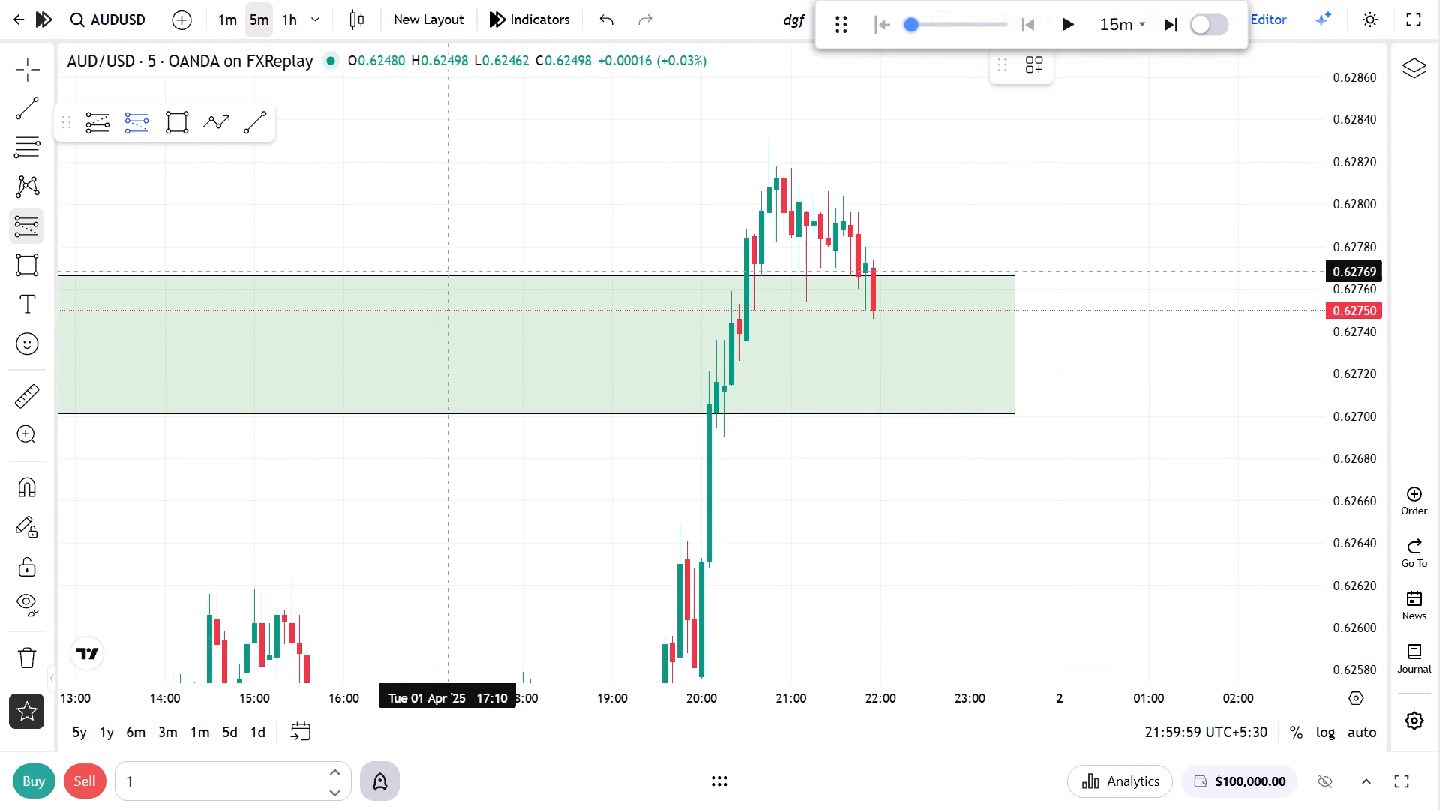
{"action": "left_click", "coordinate": [865, 272]}
{"action": "left_click_drag", "start_coordinate": [796, 129], "coordinate": [757, 264]}
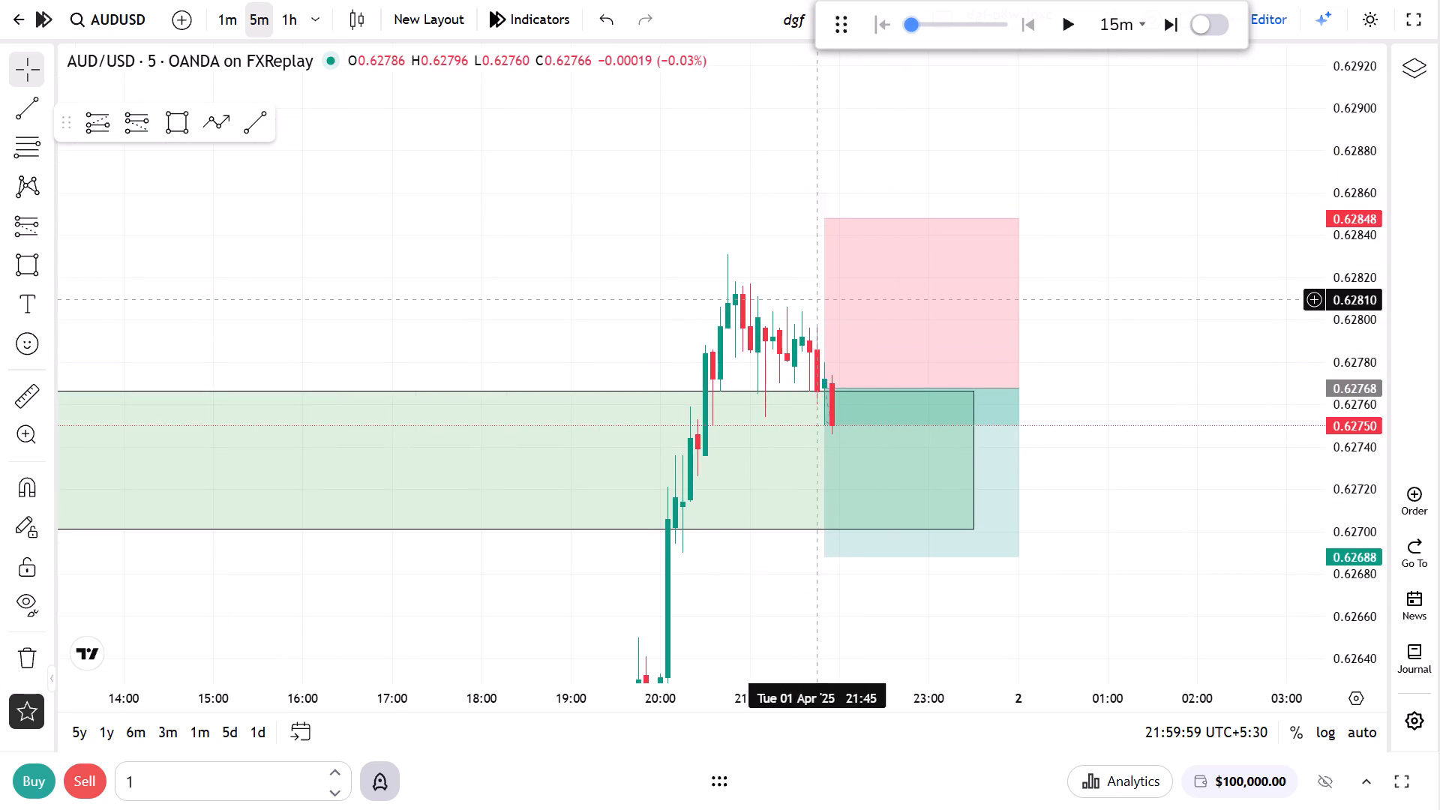
{"action": "left_click", "coordinate": [916, 322]}
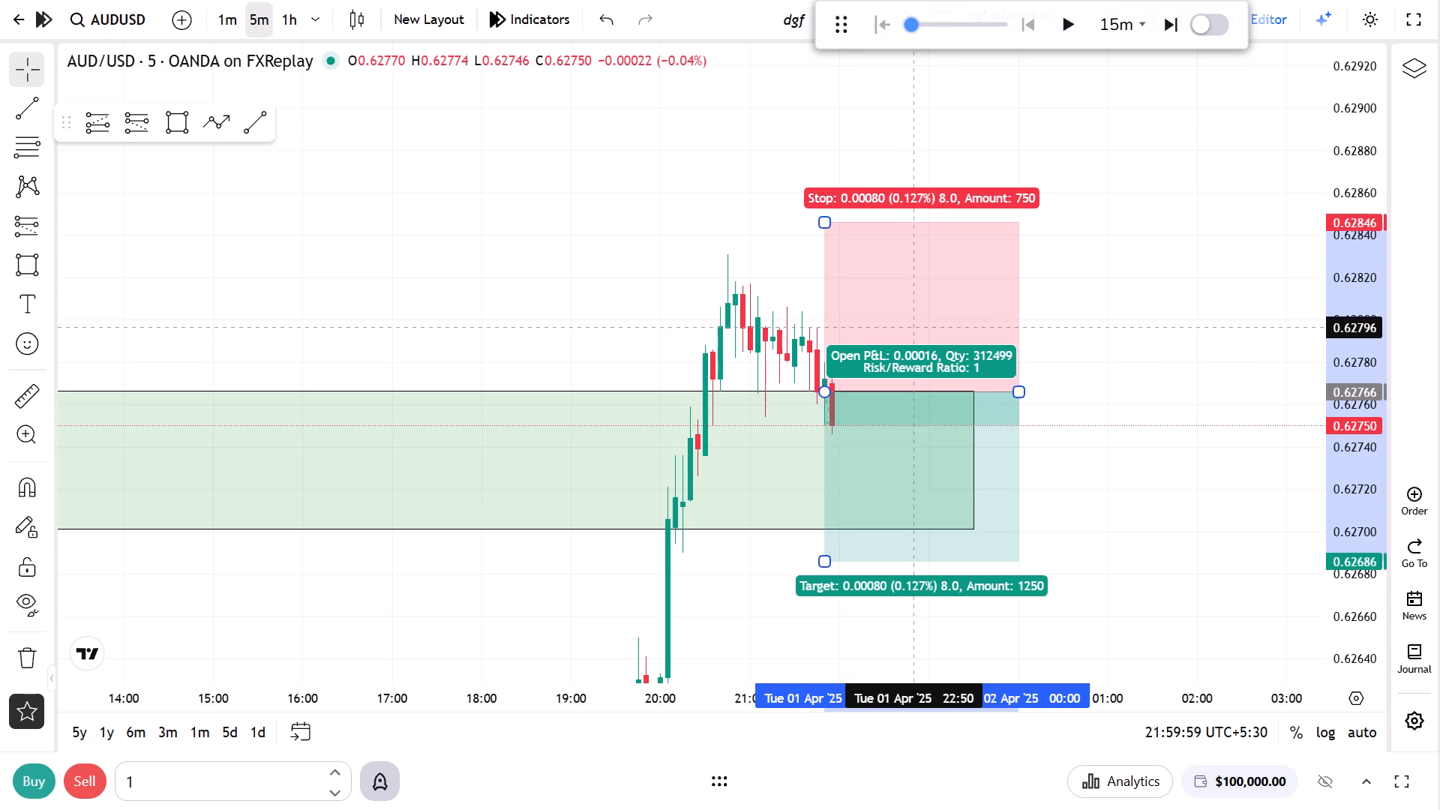
Raise the short position's stop to 0.62866, making it 10.0 pips.
{"action": "left_click_drag", "start_coordinate": [822, 223], "coordinate": [820, 184]}
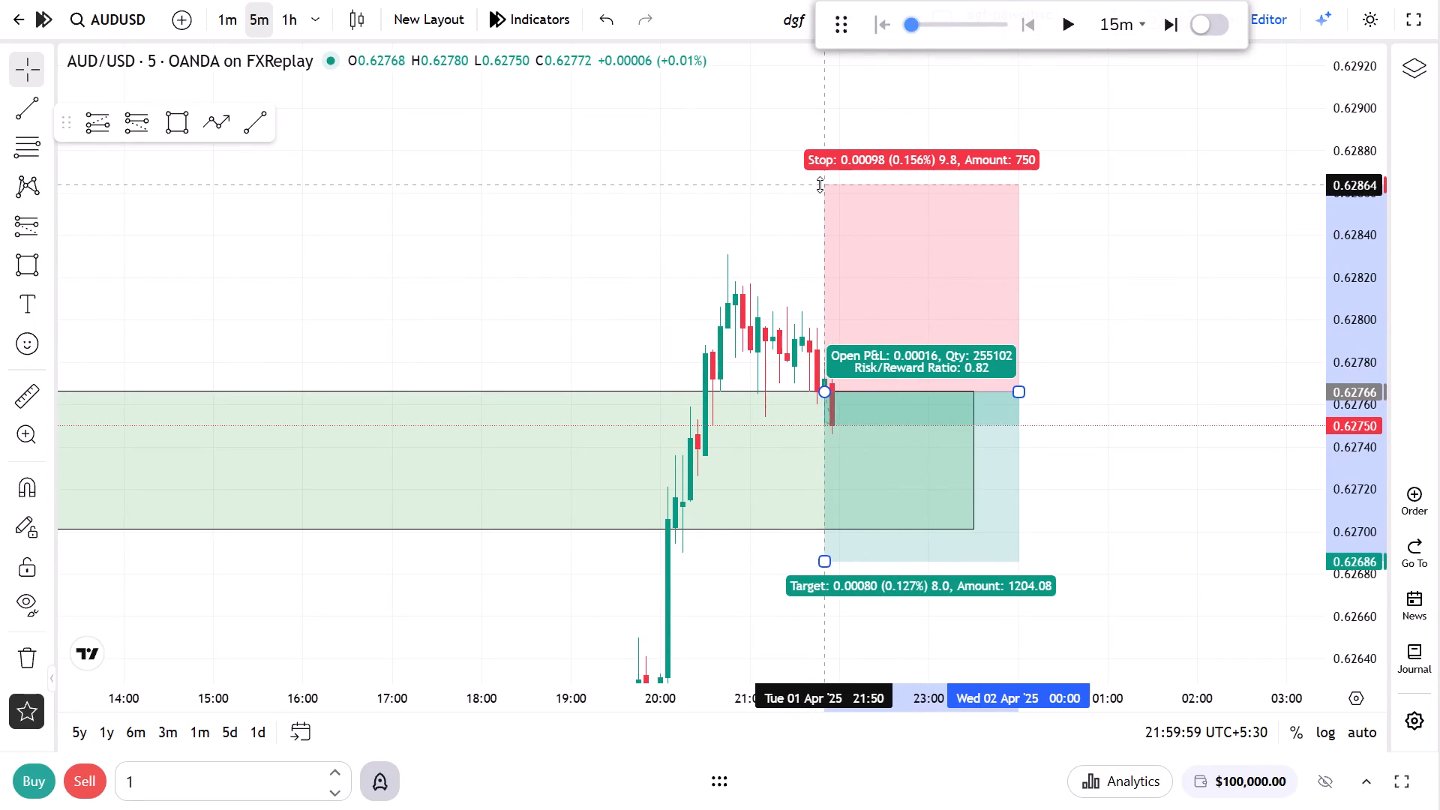
{"action": "left_click_drag", "start_coordinate": [820, 184], "coordinate": [820, 180]}
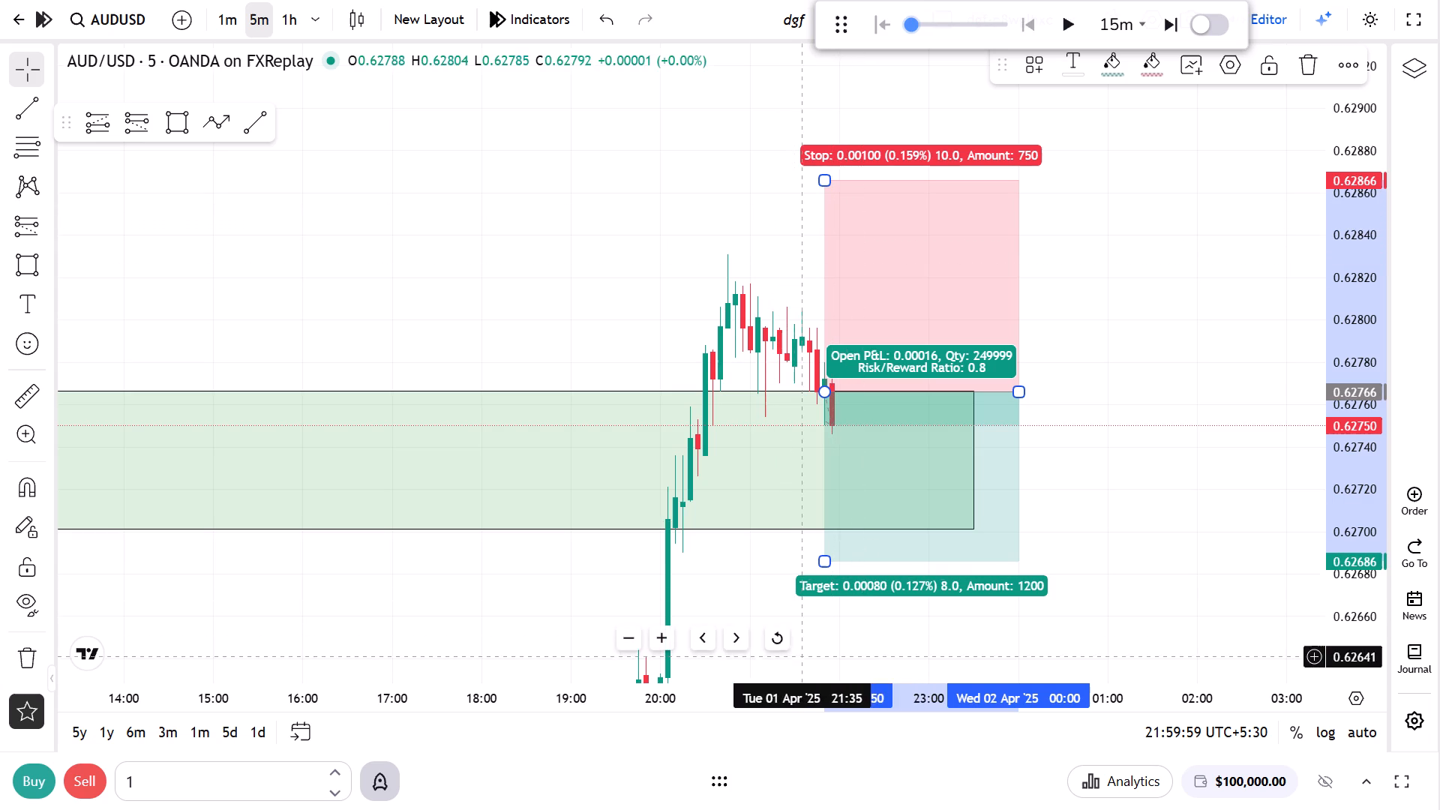
Lower the short position's target to 0.62566, 20.0 pips from entry, for a risk/reward ratio of 2.
{"action": "left_click_drag", "start_coordinate": [795, 653], "coordinate": [757, 523]}
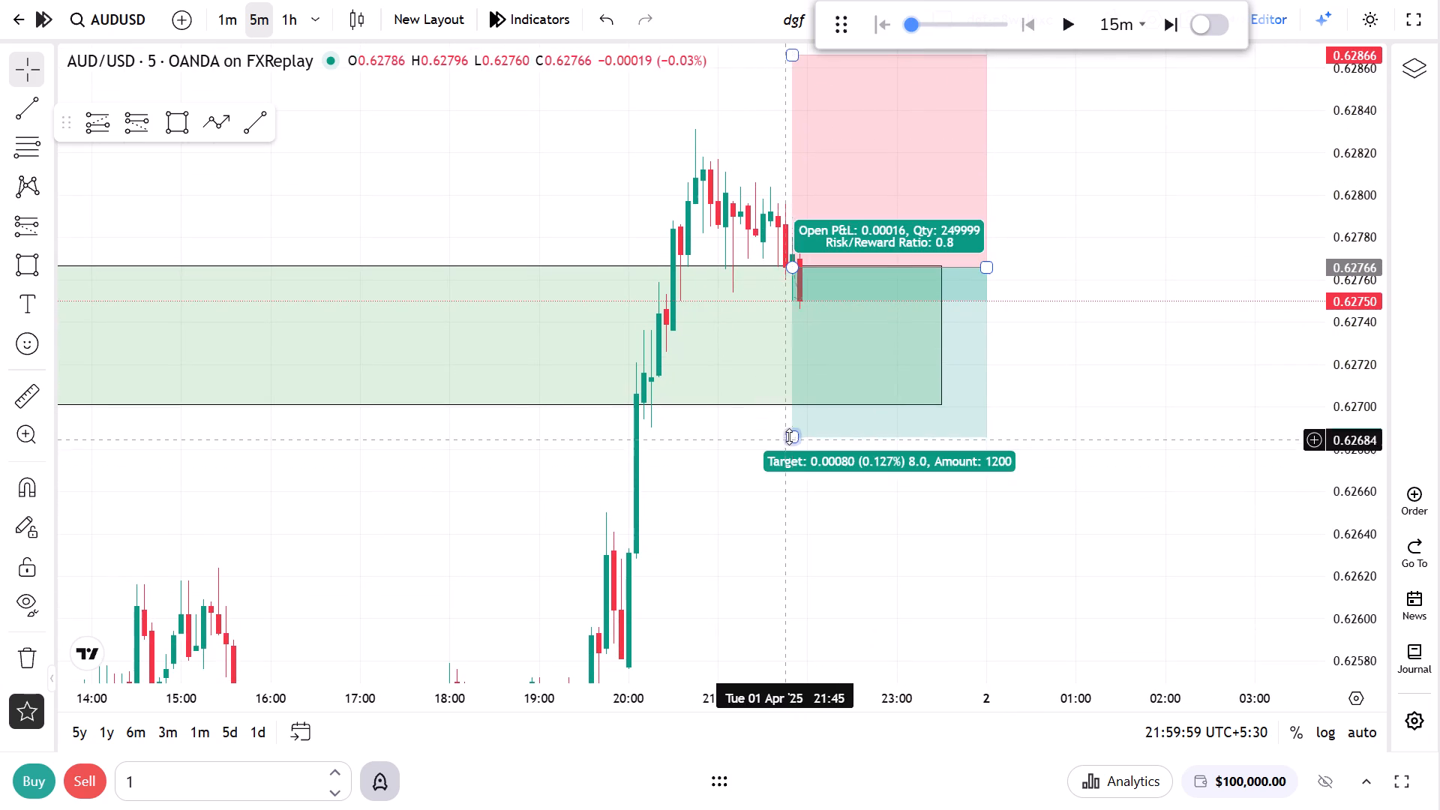
{"action": "left_click_drag", "start_coordinate": [789, 436], "coordinate": [783, 660]}
{"action": "left_click_drag", "start_coordinate": [720, 620], "coordinate": [682, 427]}
{"action": "left_click_drag", "start_coordinate": [761, 490], "coordinate": [761, 532]}
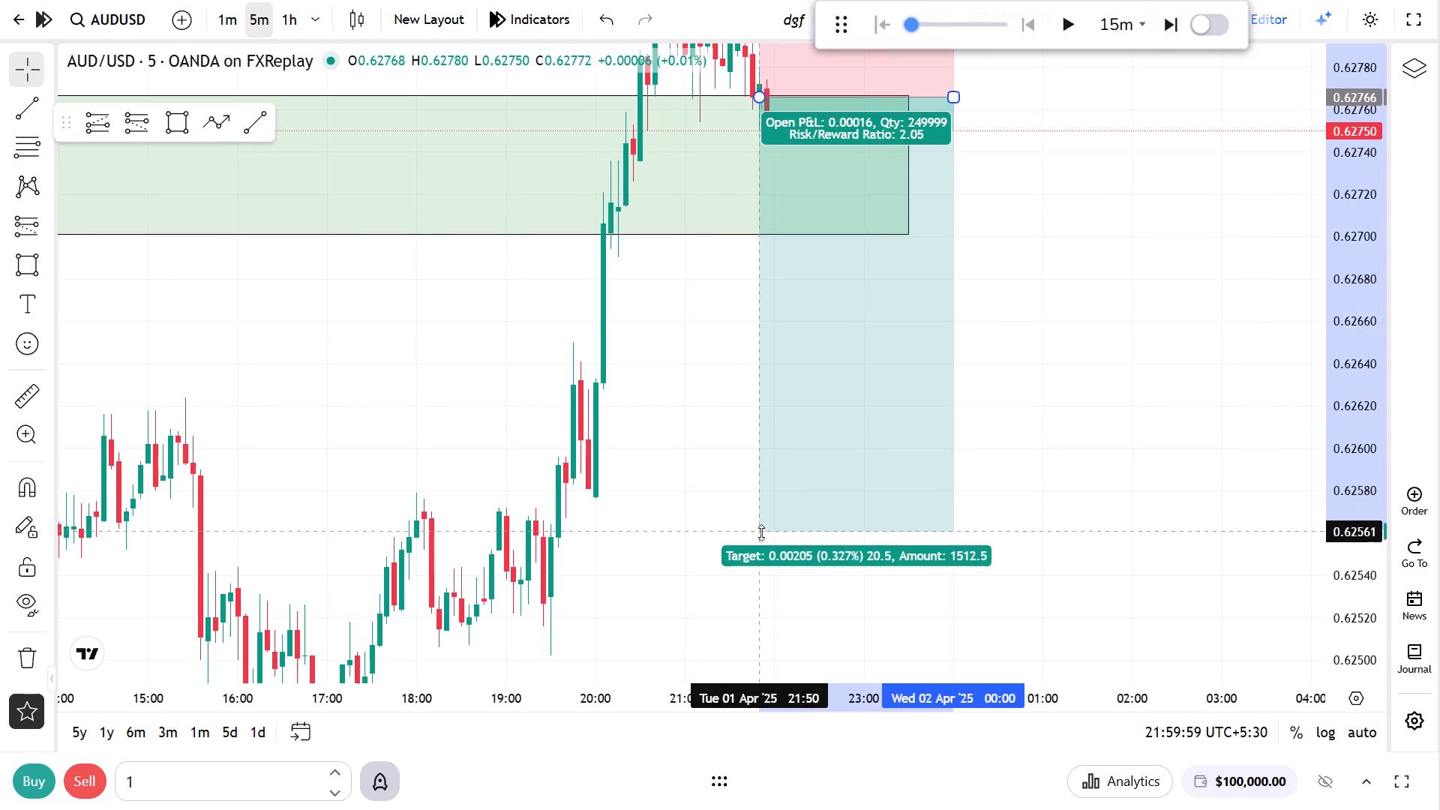
{"action": "left_click_drag", "start_coordinate": [761, 532], "coordinate": [760, 522]}
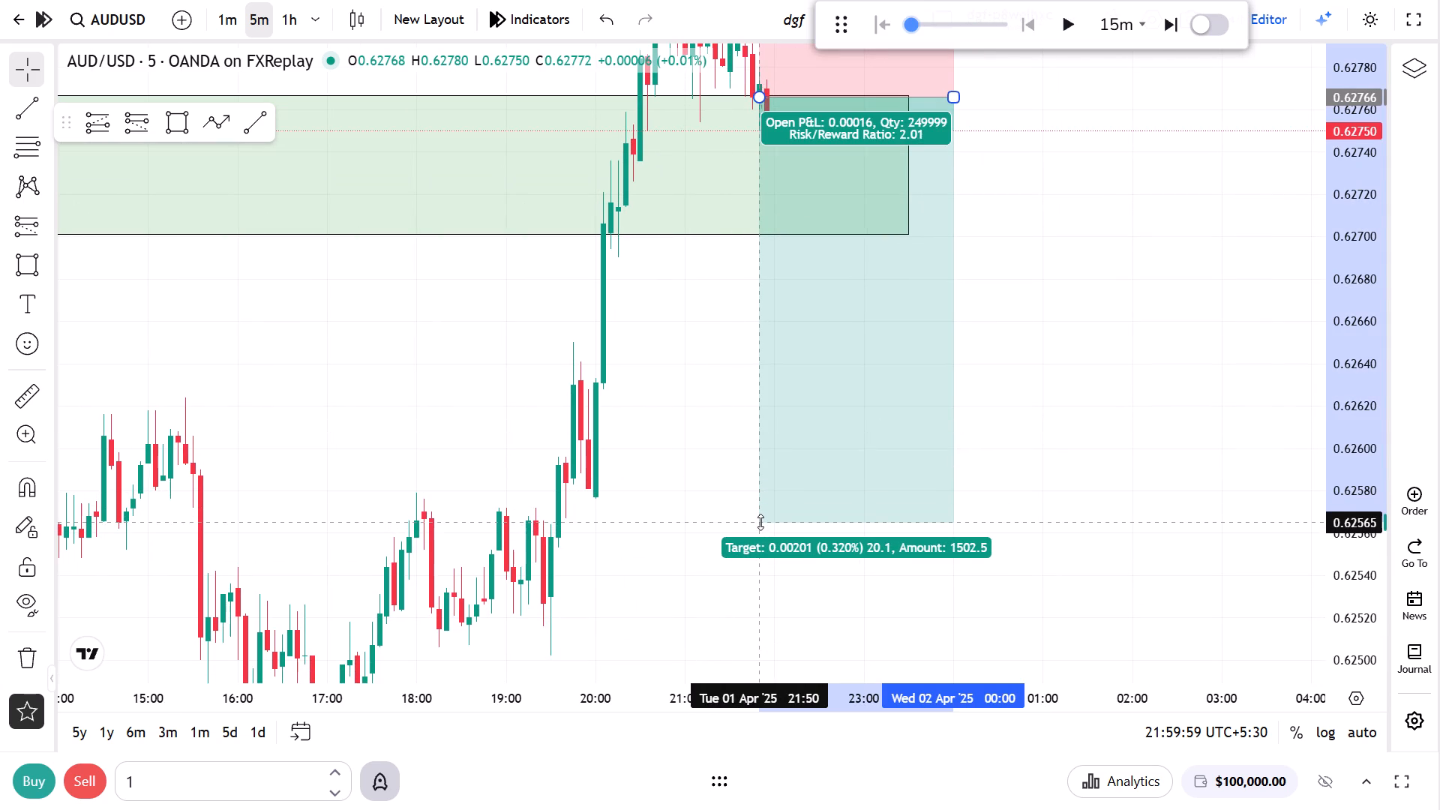
{"action": "left_click_drag", "start_coordinate": [760, 522], "coordinate": [763, 519]}
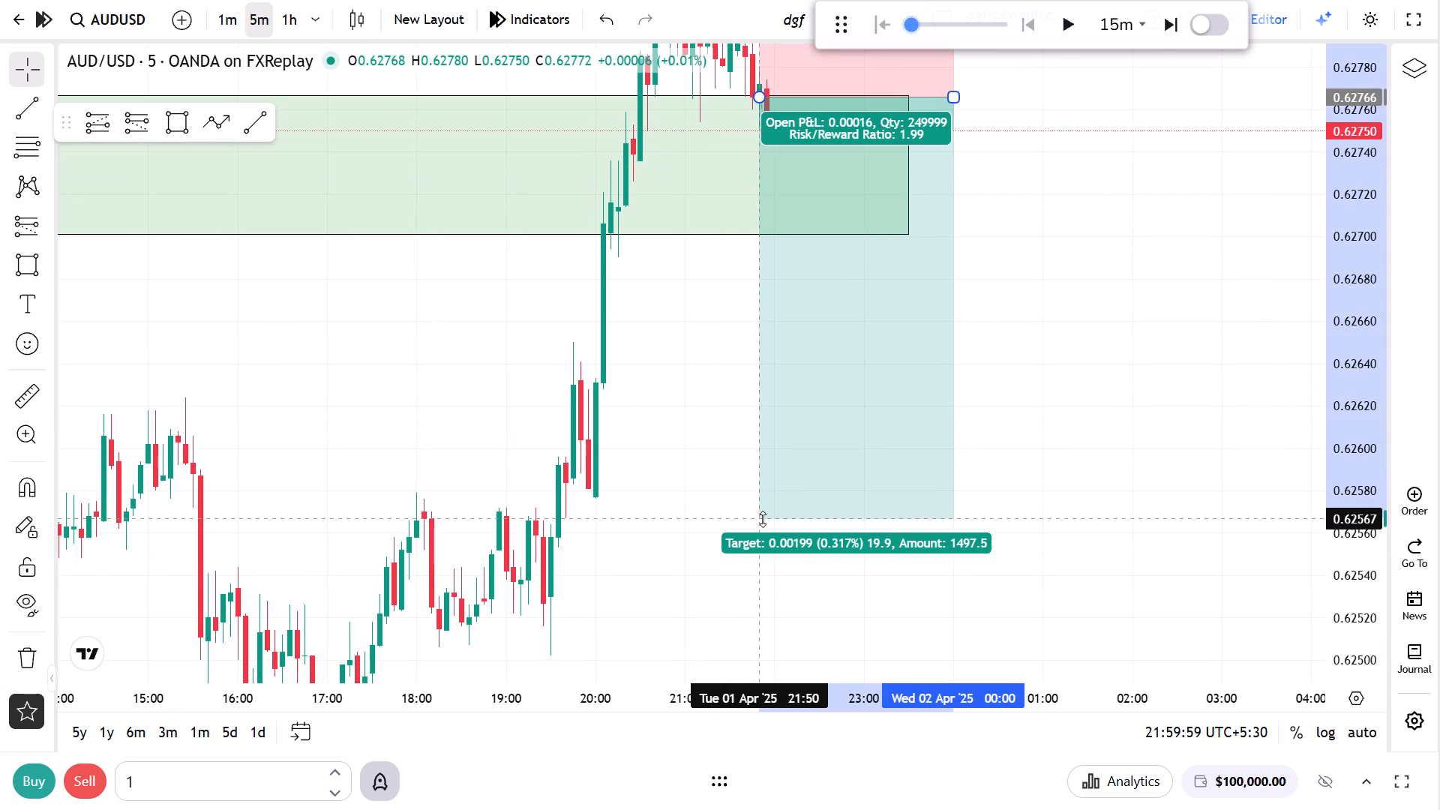
{"action": "left_click_drag", "start_coordinate": [763, 519], "coordinate": [765, 521]}
{"action": "left_click_drag", "start_coordinate": [730, 361], "coordinate": [705, 524]}
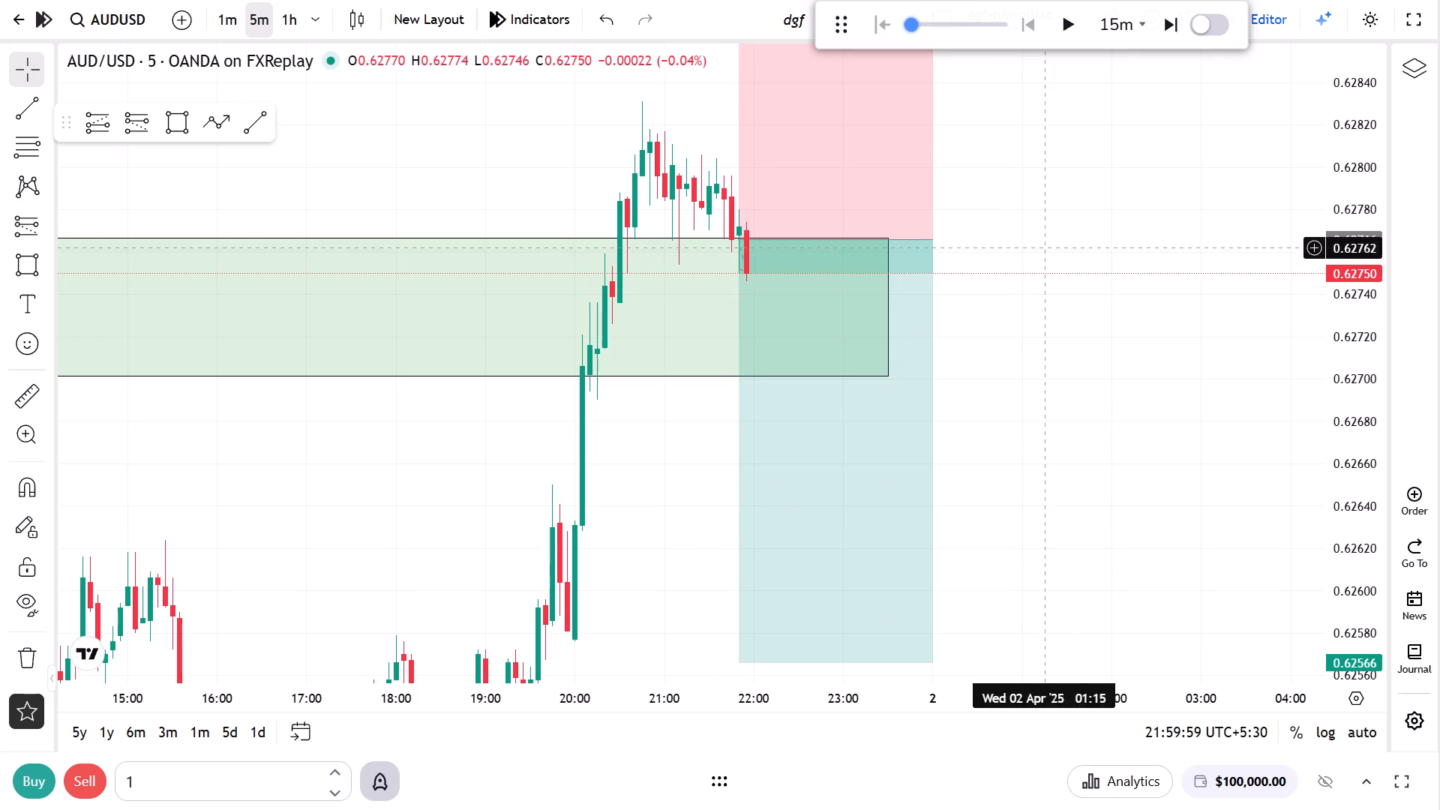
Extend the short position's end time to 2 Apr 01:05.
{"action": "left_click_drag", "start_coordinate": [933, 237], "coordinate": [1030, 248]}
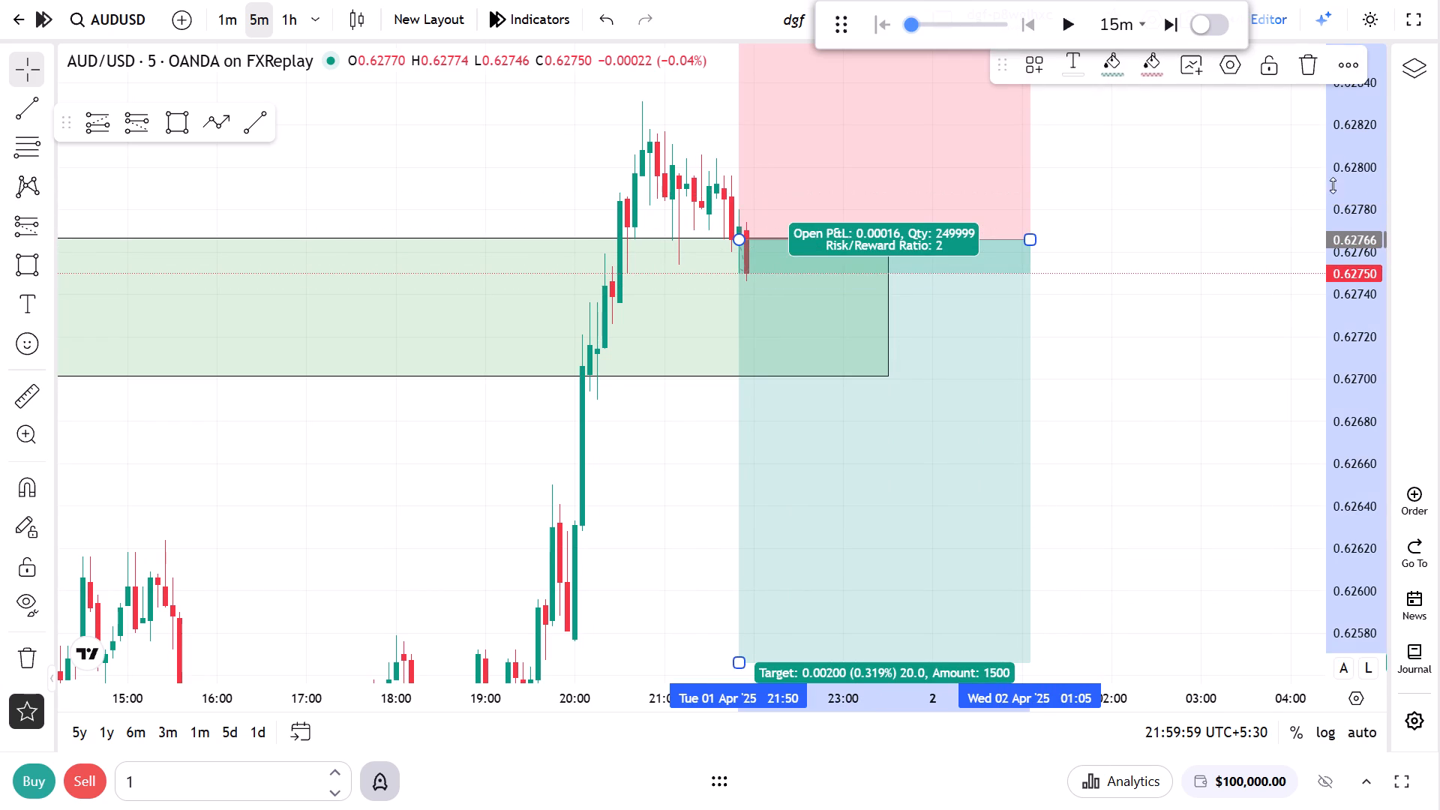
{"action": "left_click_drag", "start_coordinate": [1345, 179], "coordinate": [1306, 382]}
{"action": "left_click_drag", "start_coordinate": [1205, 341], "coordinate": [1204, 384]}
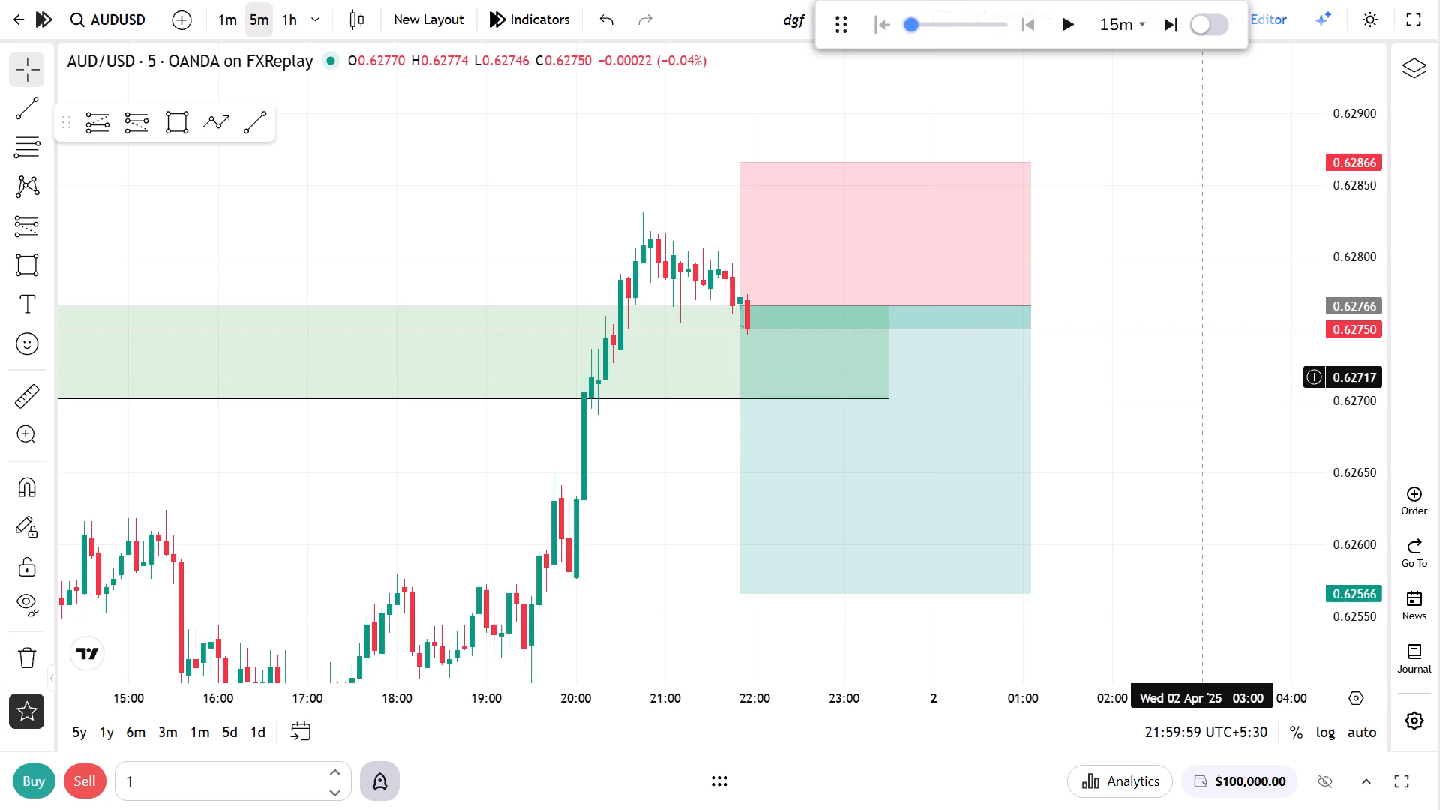
Resume the replay at the 15m interval and switch to the 1-hour chart while it plays.
{"action": "left_click", "coordinate": [1069, 13]}
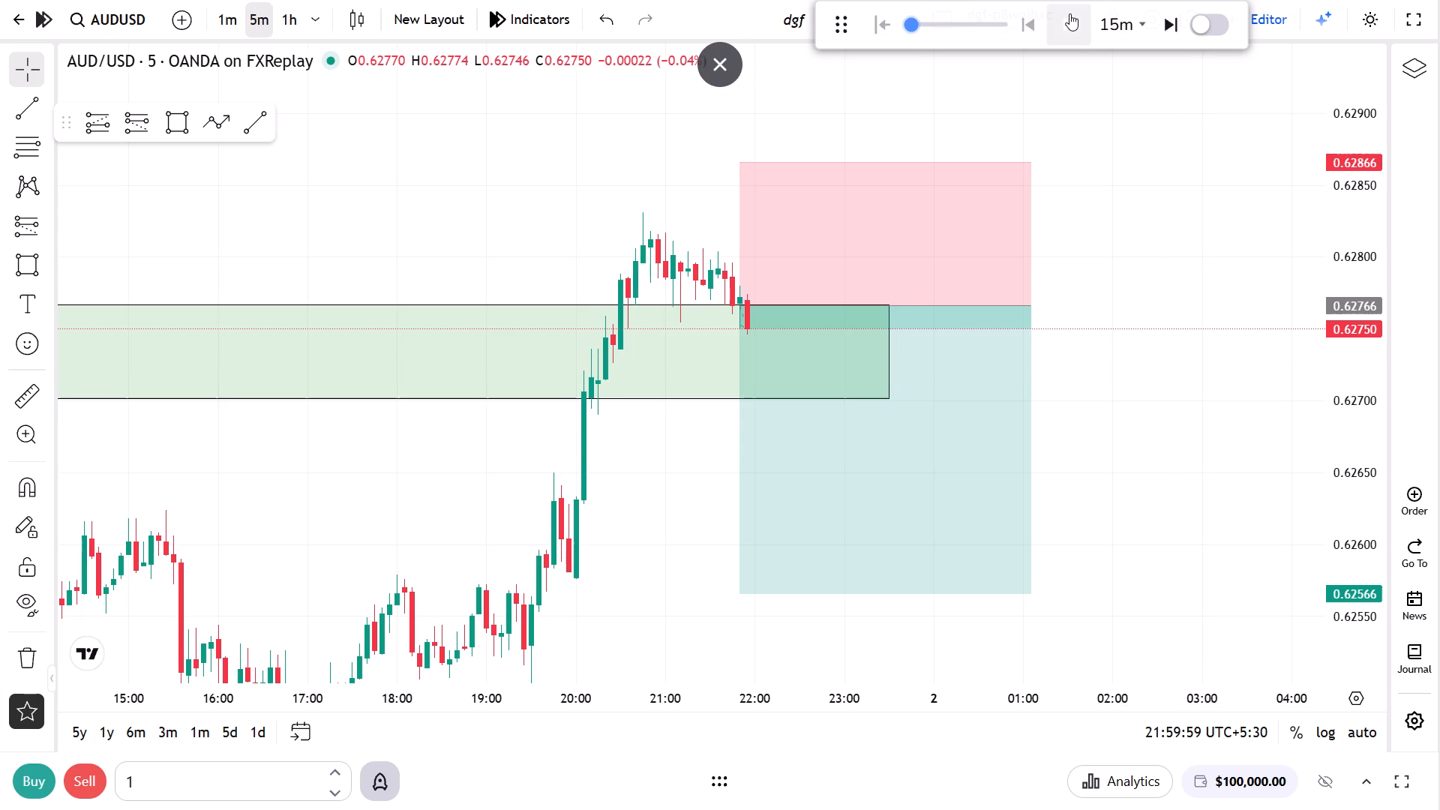
{"action": "scroll", "coordinate": [1127, 282], "scroll_direction": "down", "scroll_amount": 5}
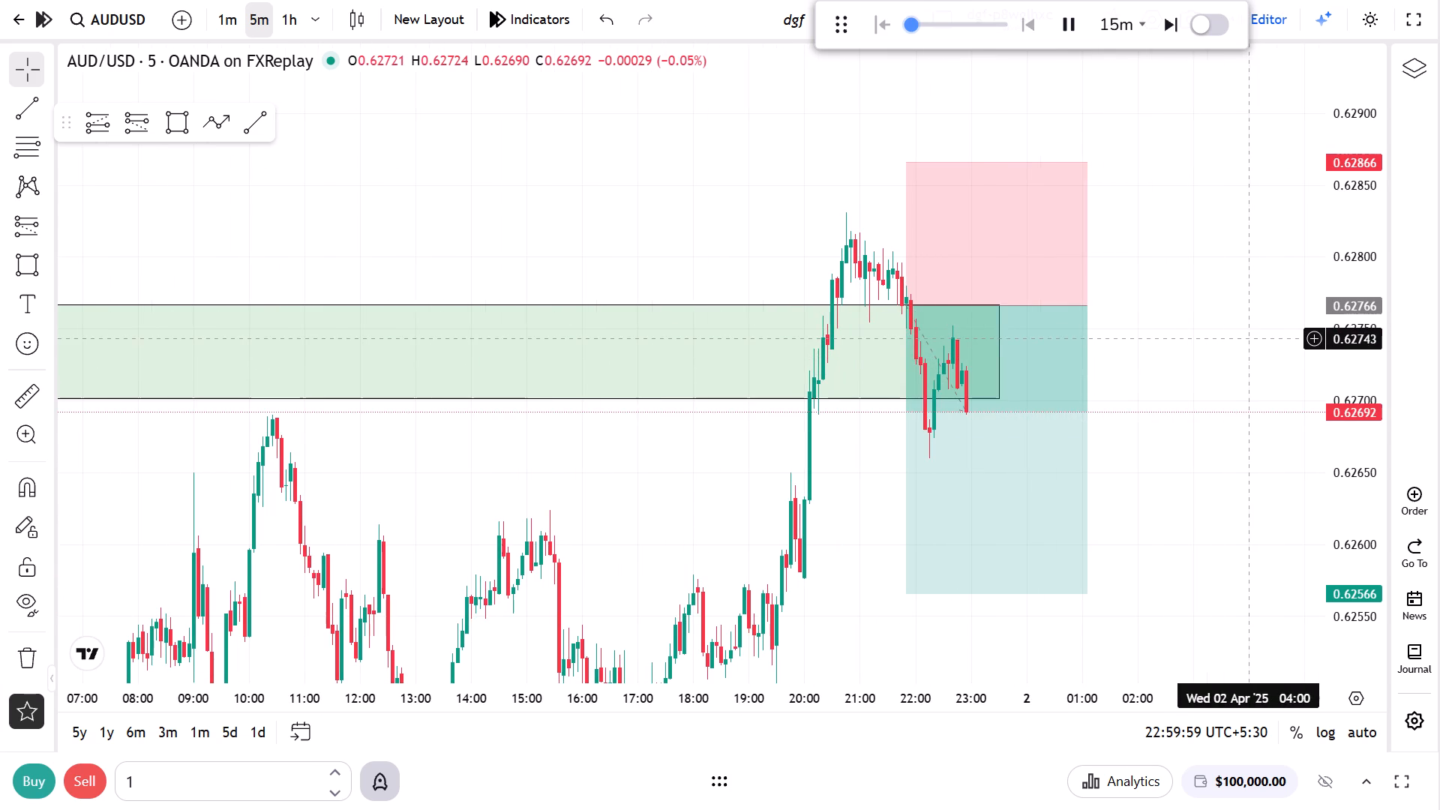
{"action": "left_click", "coordinate": [285, 24]}
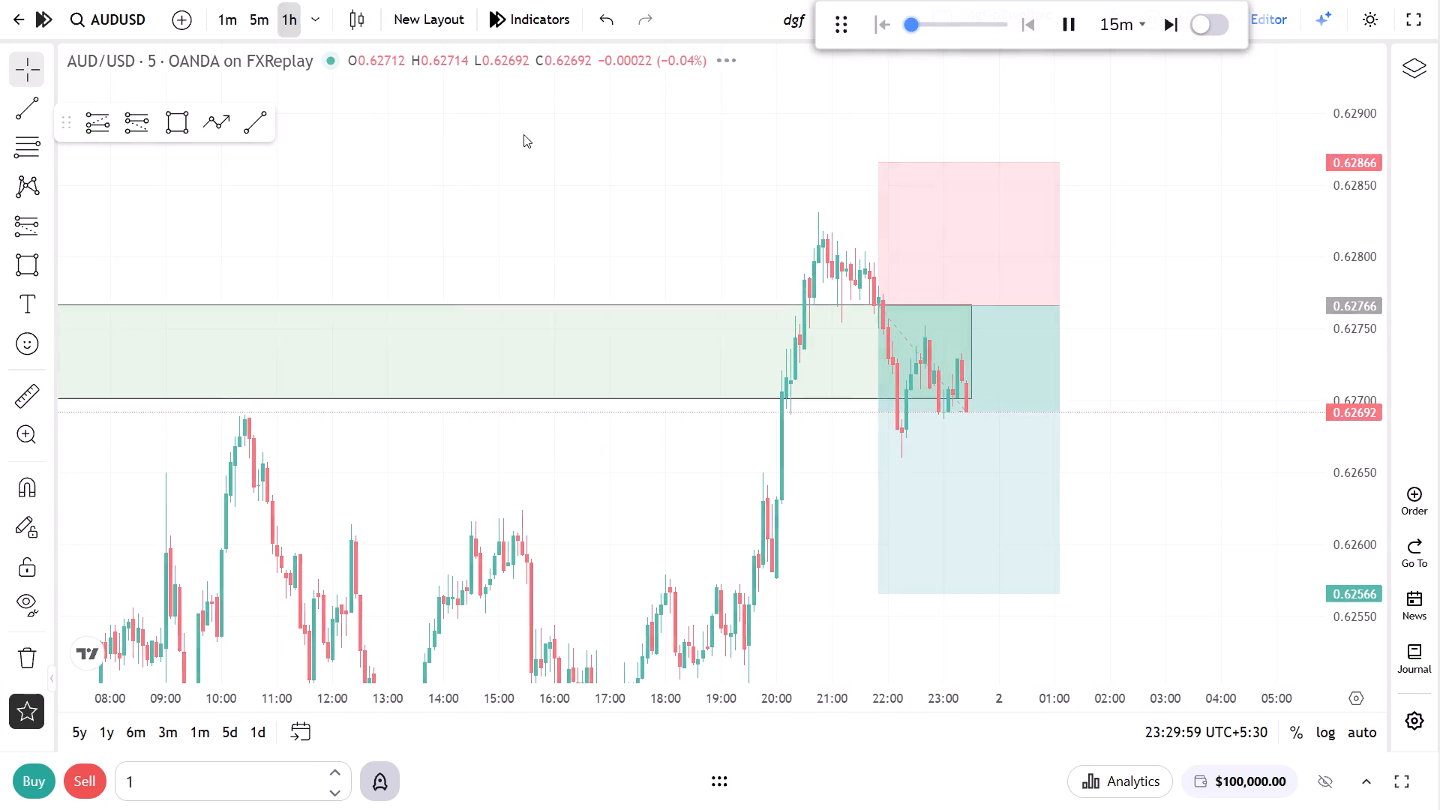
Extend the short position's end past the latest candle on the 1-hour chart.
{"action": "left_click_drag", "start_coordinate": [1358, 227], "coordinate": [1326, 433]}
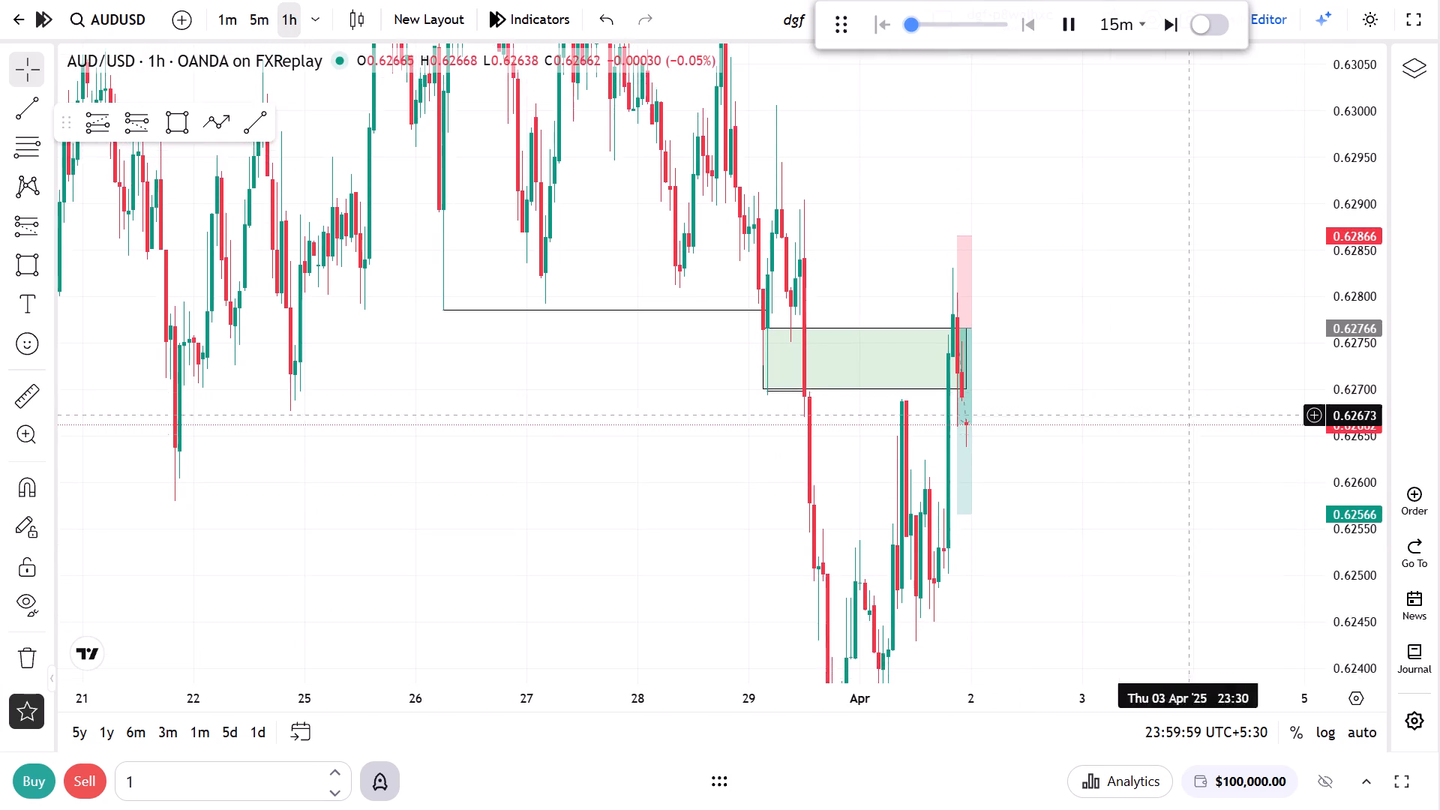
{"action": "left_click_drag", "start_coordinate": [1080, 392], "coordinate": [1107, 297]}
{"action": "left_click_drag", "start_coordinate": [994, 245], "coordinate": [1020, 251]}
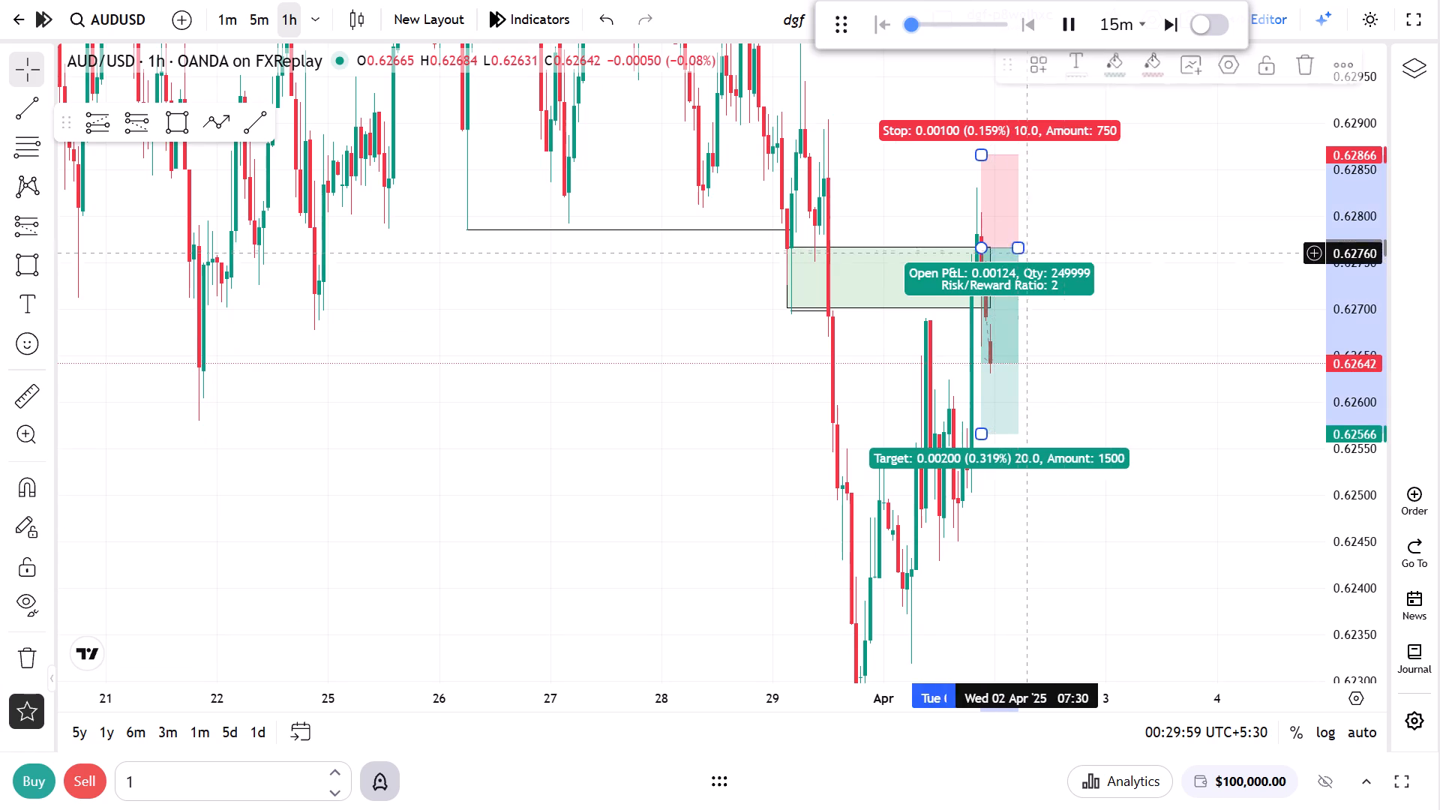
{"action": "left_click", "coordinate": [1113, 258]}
Set the replay interval to 1h and let it play past the short position's stop, pausing at 07:29:59.
{"action": "left_click", "coordinate": [1142, 21]}
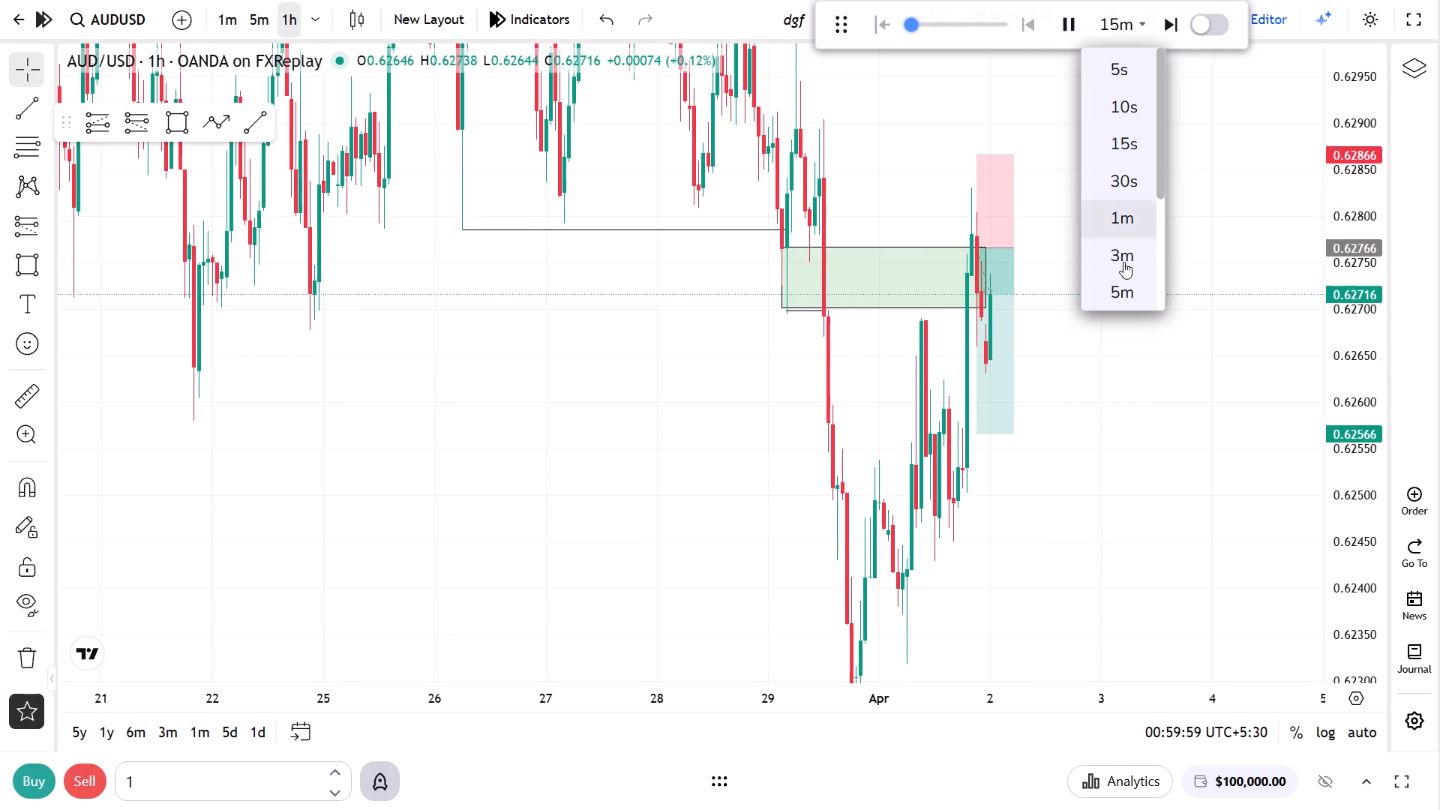
{"action": "scroll", "coordinate": [1124, 265], "scroll_direction": "down", "scroll_amount": 2}
{"action": "left_click", "coordinate": [1126, 253]}
{"action": "left_click_drag", "start_coordinate": [1084, 293], "coordinate": [1177, 256]}
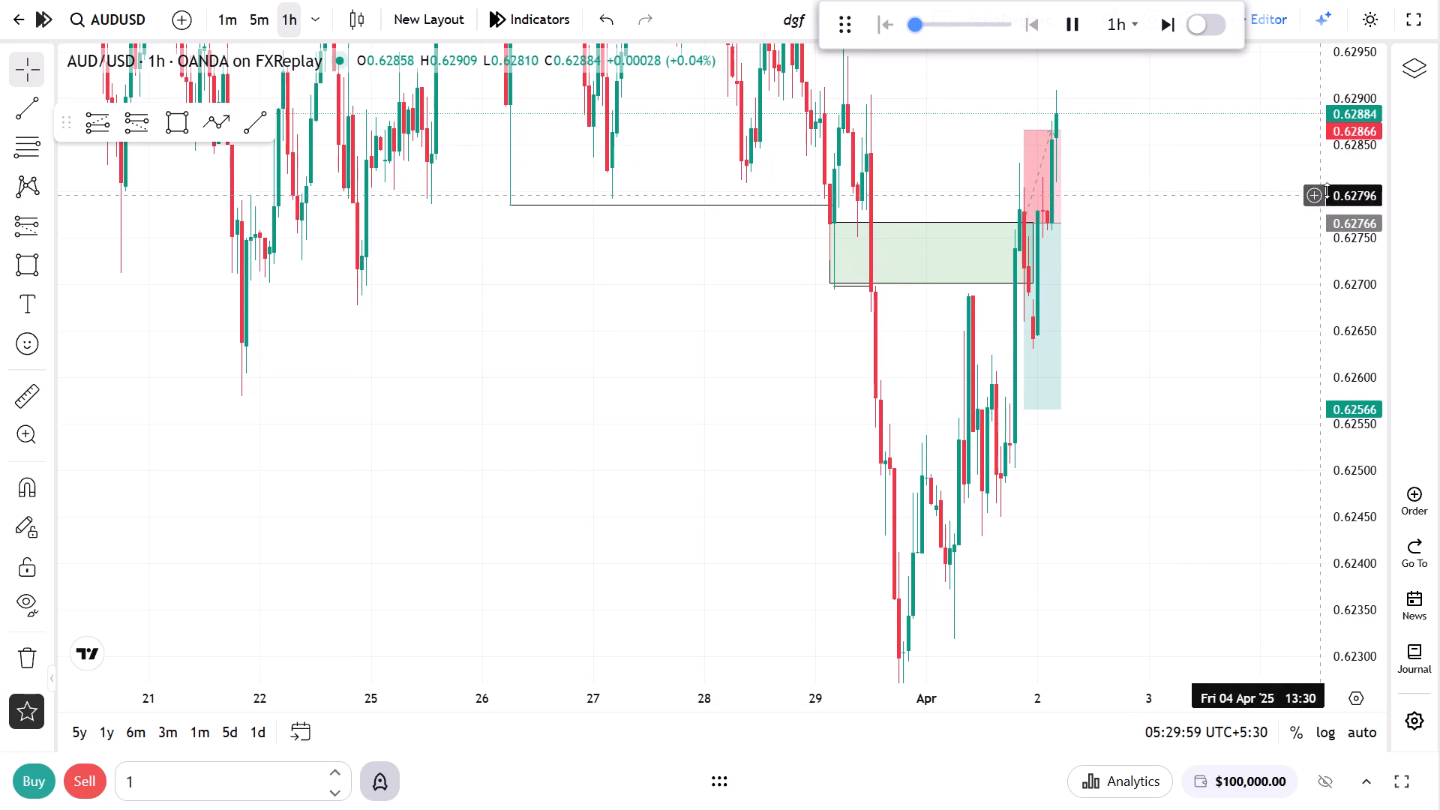
{"action": "left_click_drag", "start_coordinate": [1327, 188], "coordinate": [1310, 300]}
{"action": "left_click_drag", "start_coordinate": [1183, 244], "coordinate": [1186, 361]}
{"action": "left_click", "coordinate": [1077, 20]}
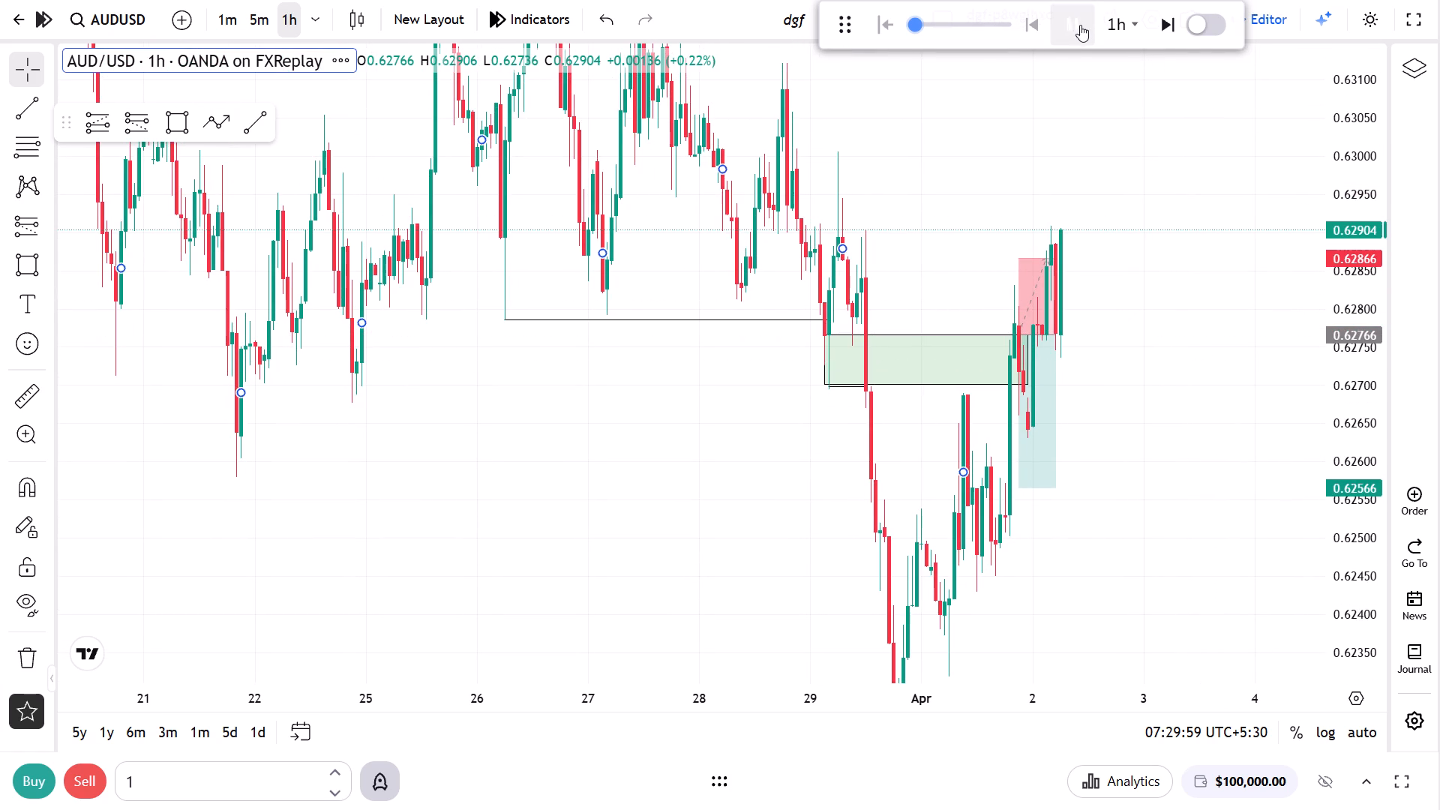
Shorten the short position so it ends at the candle where price reaches its stop, and deselect it.
{"action": "left_click_drag", "start_coordinate": [1057, 334], "coordinate": [1045, 334]}
{"action": "left_click", "coordinate": [1080, 379]}
{"action": "left_click", "coordinate": [1109, 235]}
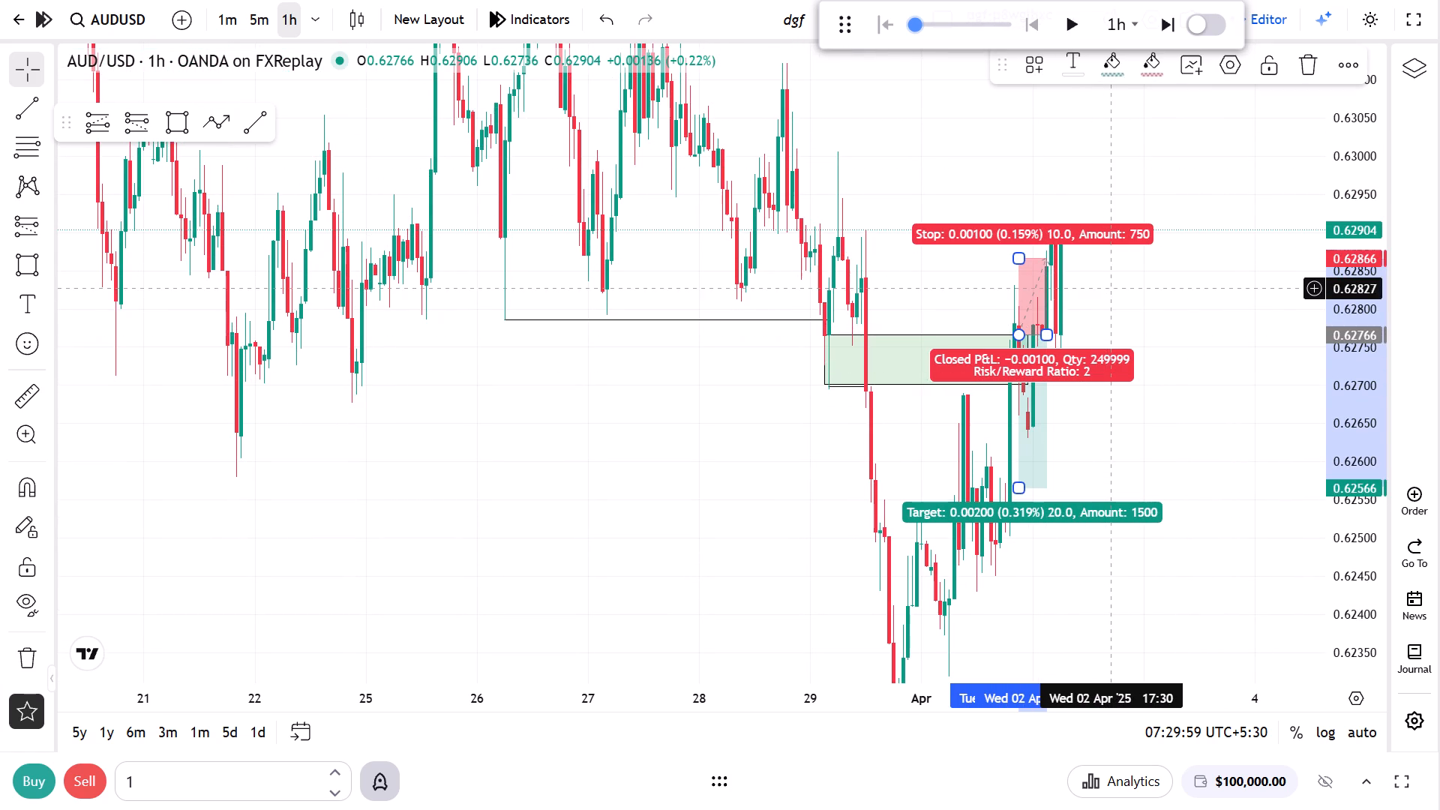
{"action": "left_click", "coordinate": [1120, 256]}
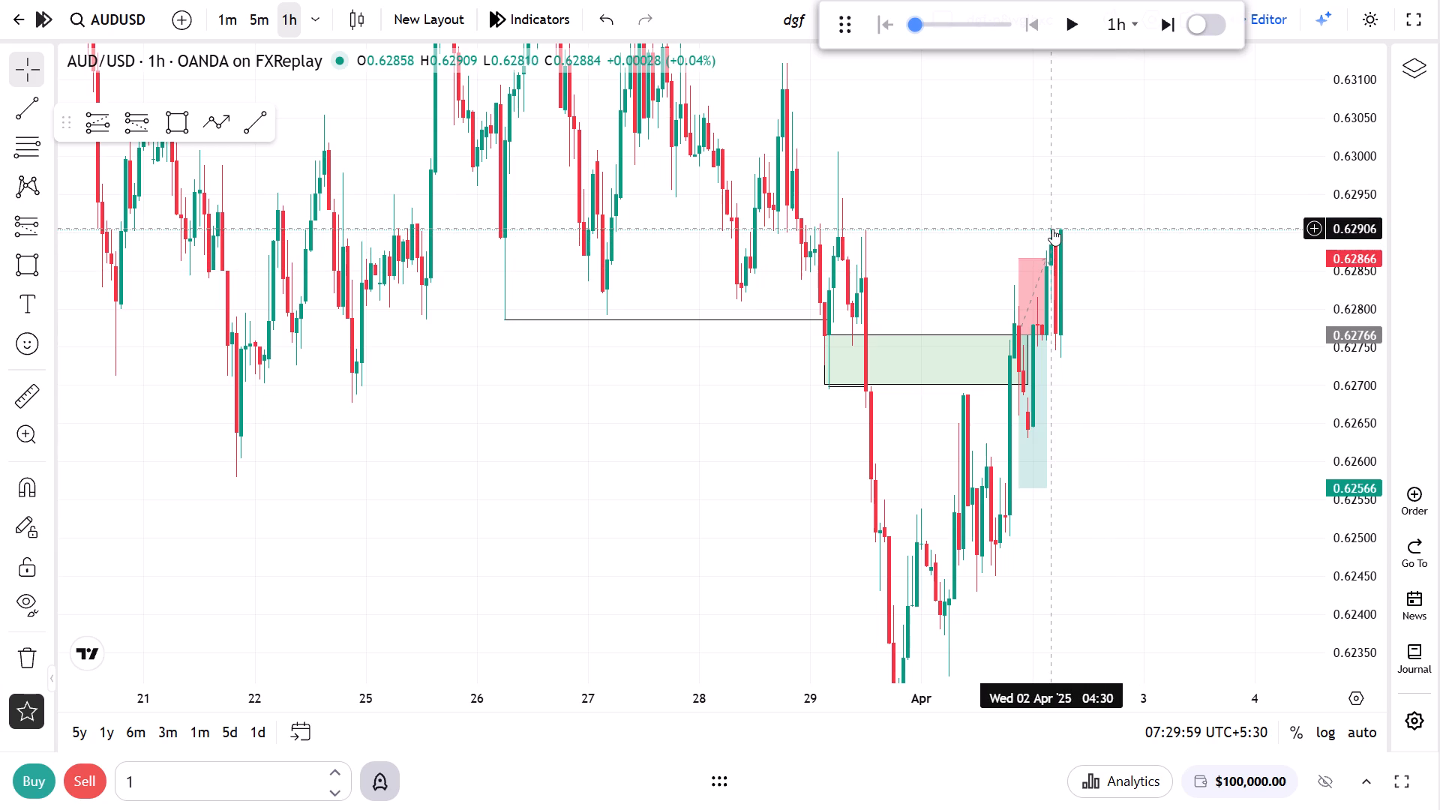
Play the replay onward at the 1h interval and pause it at 09:29:59 on 2 Apr.
{"action": "left_click", "coordinate": [1076, 26]}
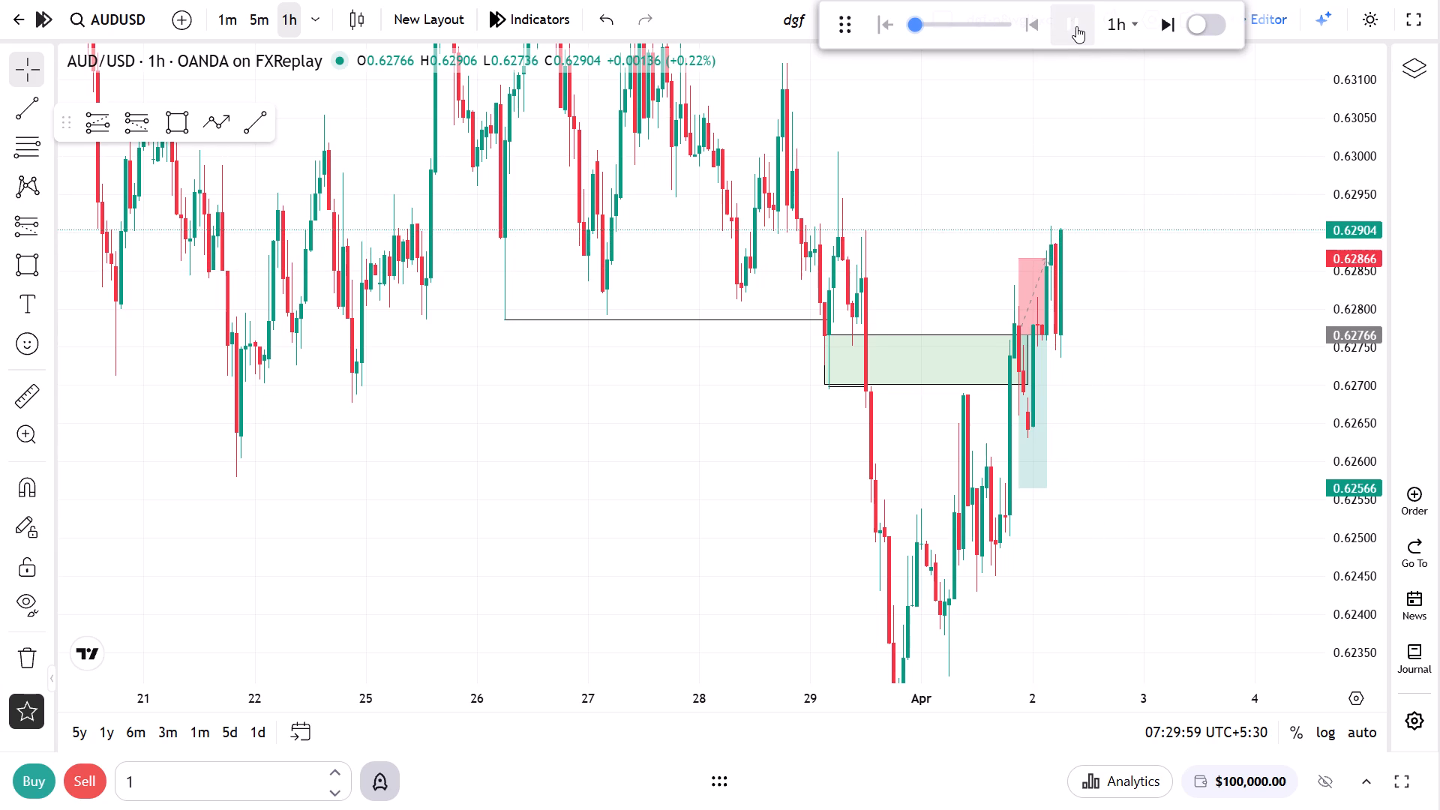
{"action": "left_click", "coordinate": [1076, 26]}
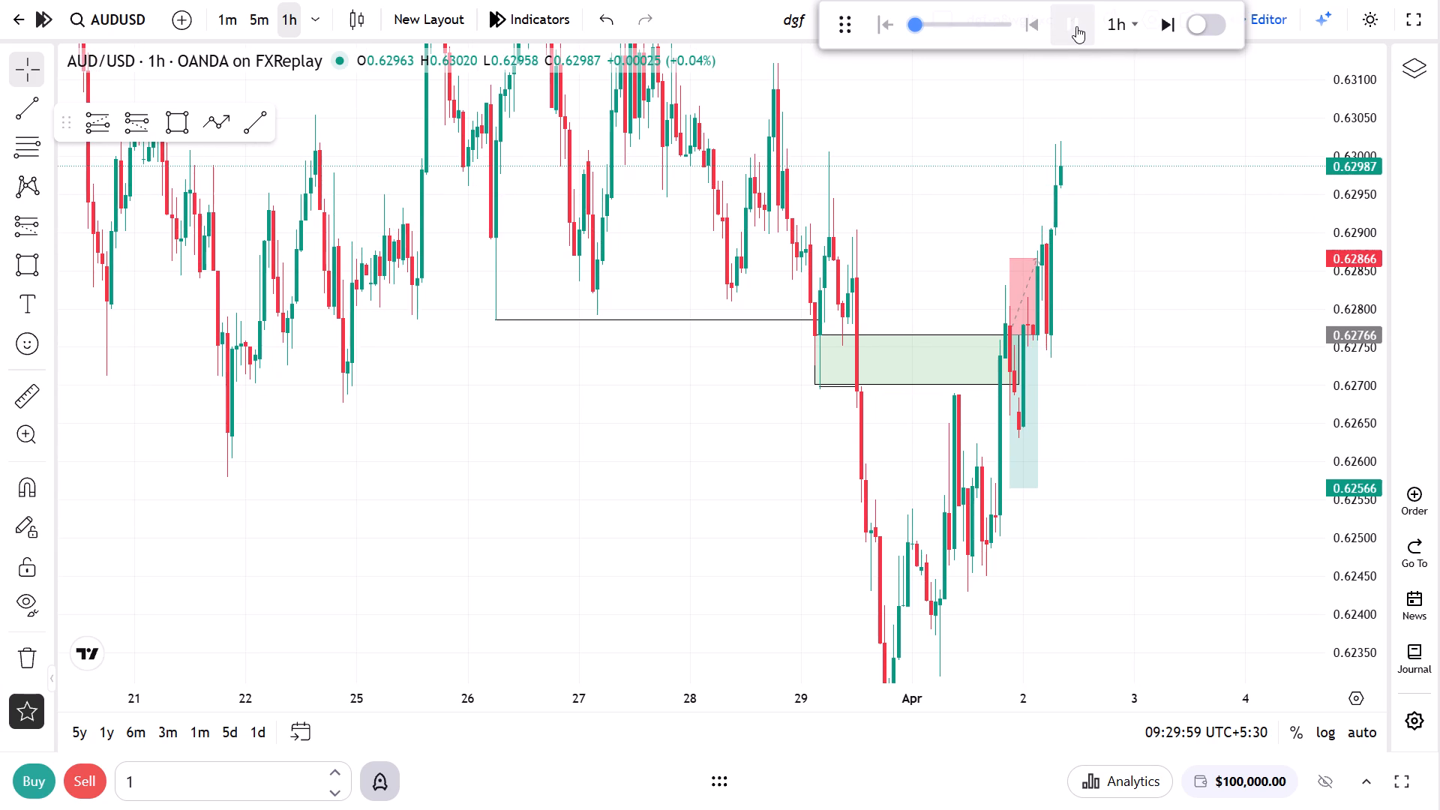
{"action": "left_click_drag", "start_coordinate": [963, 161], "coordinate": [964, 228]}
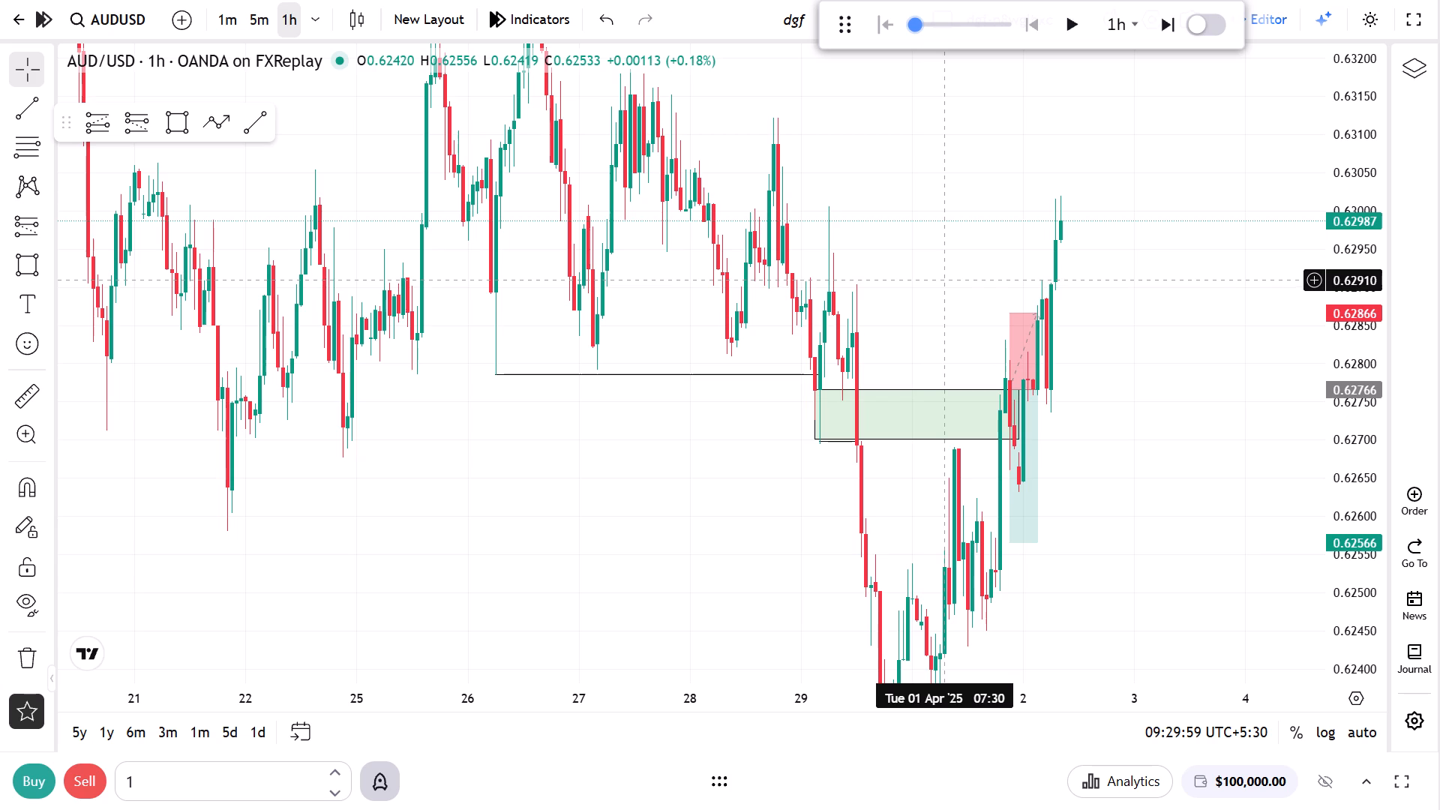
Draw a rectangle supply zone from 0.62895 to about 0.6301, starting at 05:30 on 31 Mar and ending just past the latest candle.
{"action": "scroll", "coordinate": [945, 280], "scroll_direction": "up", "scroll_amount": 1}
{"action": "left_click", "coordinate": [175, 131]}
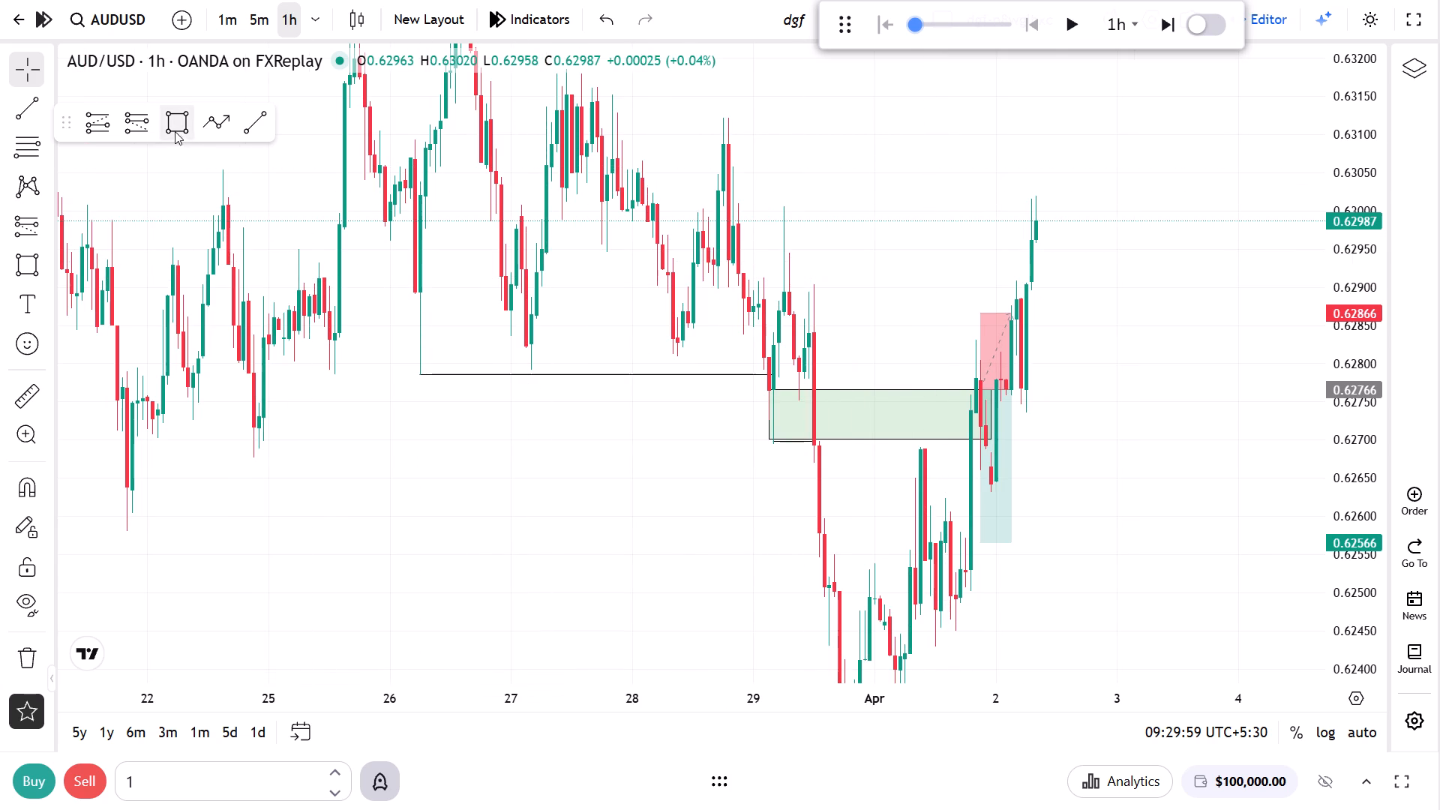
{"action": "left_click", "coordinate": [780, 292]}
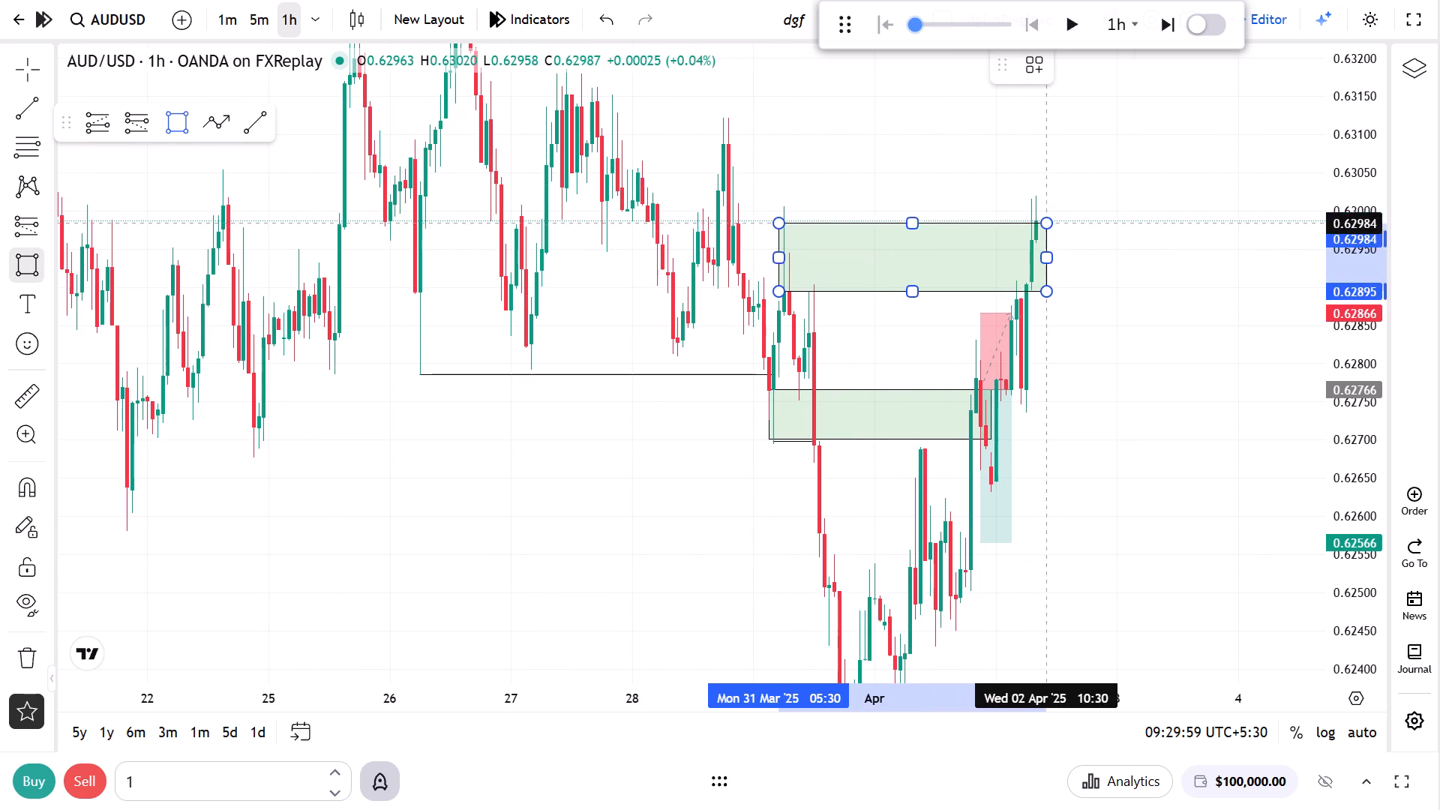
{"action": "left_click", "coordinate": [1060, 205]}
{"action": "left_click", "coordinate": [1066, 357]}
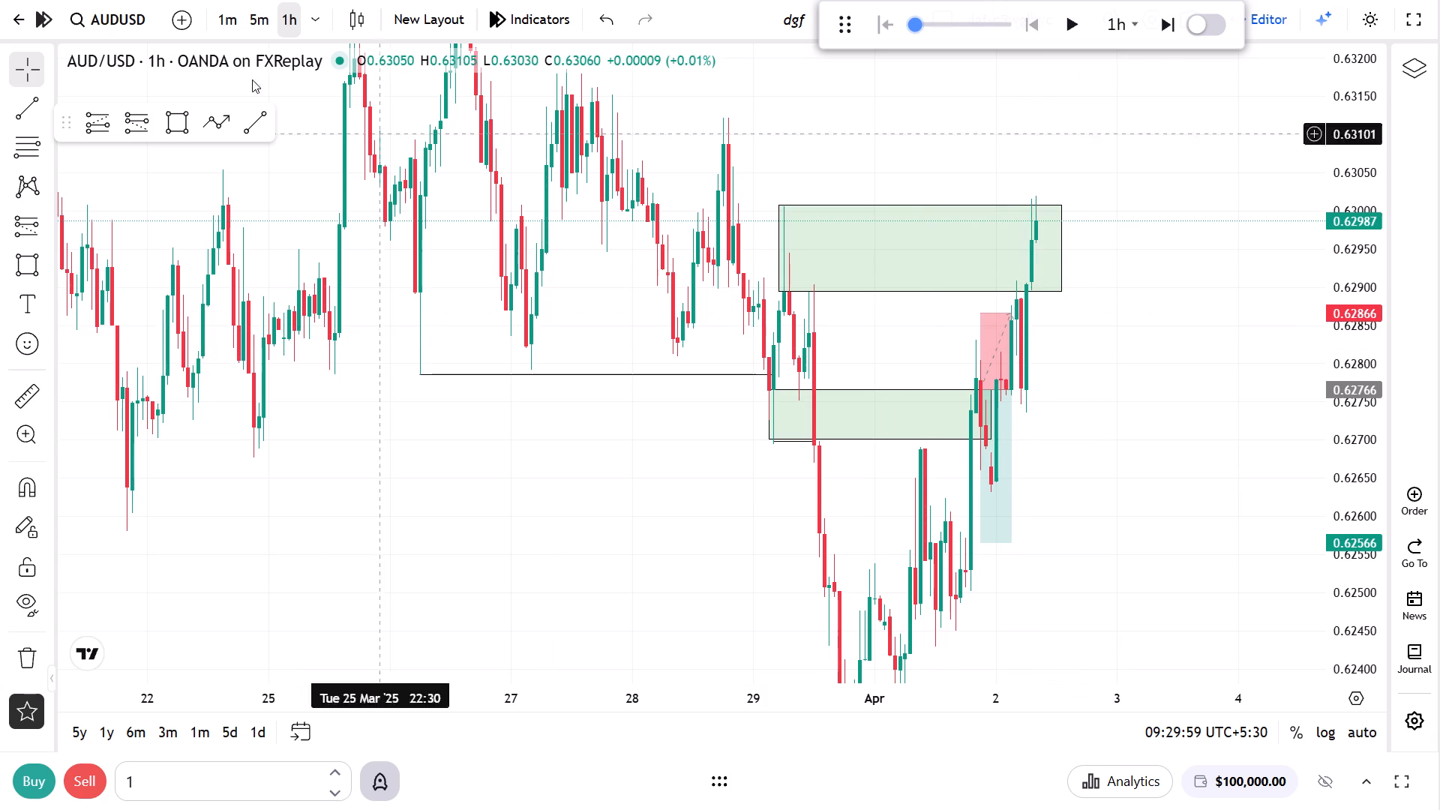
On the 5-minute chart, place a short position at 0.62952 from 08:10 on 2 Apr and set its stop to 0.63053.
{"action": "left_click", "coordinate": [252, 19]}
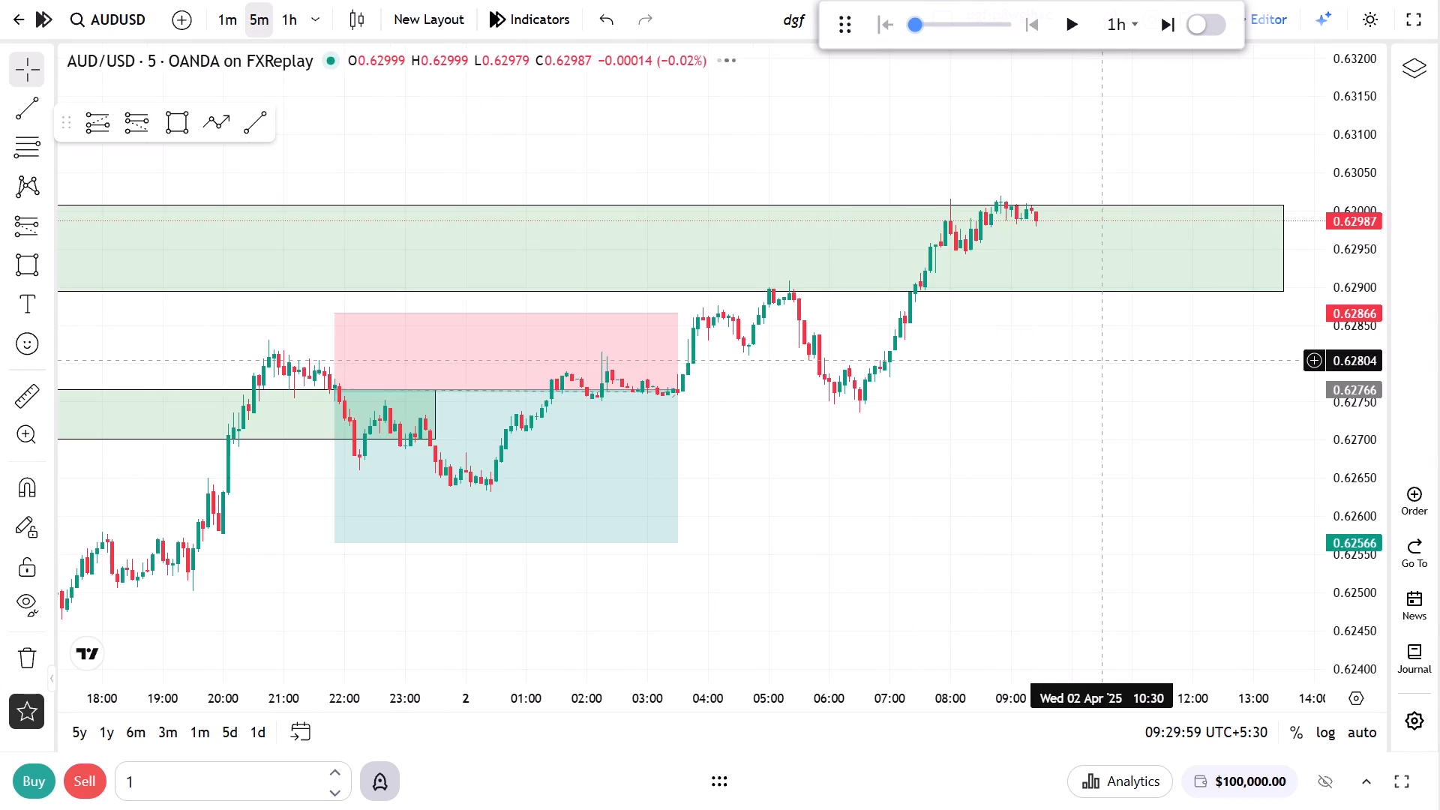
{"action": "left_click_drag", "start_coordinate": [1102, 360], "coordinate": [1126, 457]}
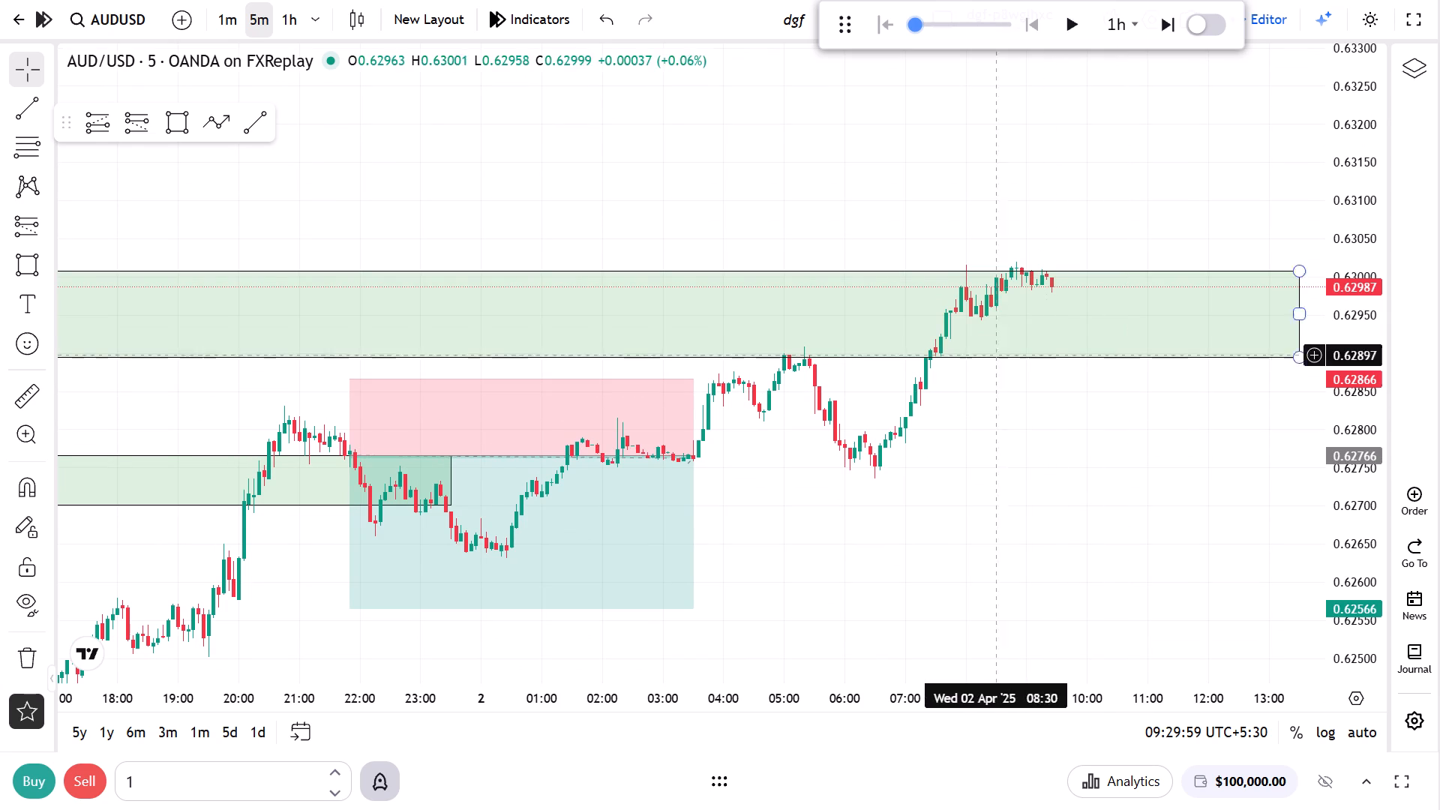
{"action": "left_click", "coordinate": [133, 127]}
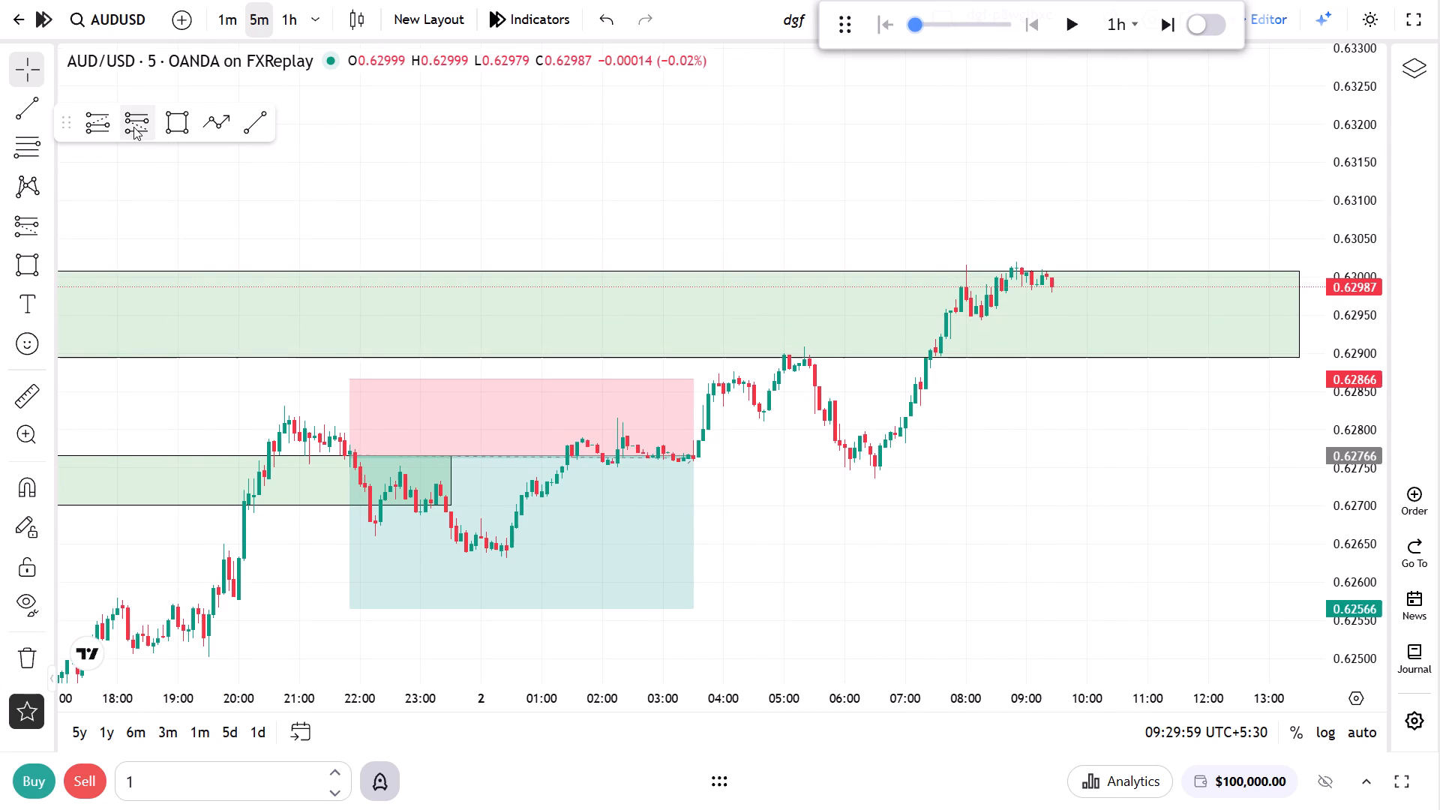
{"action": "left_click", "coordinate": [974, 314]}
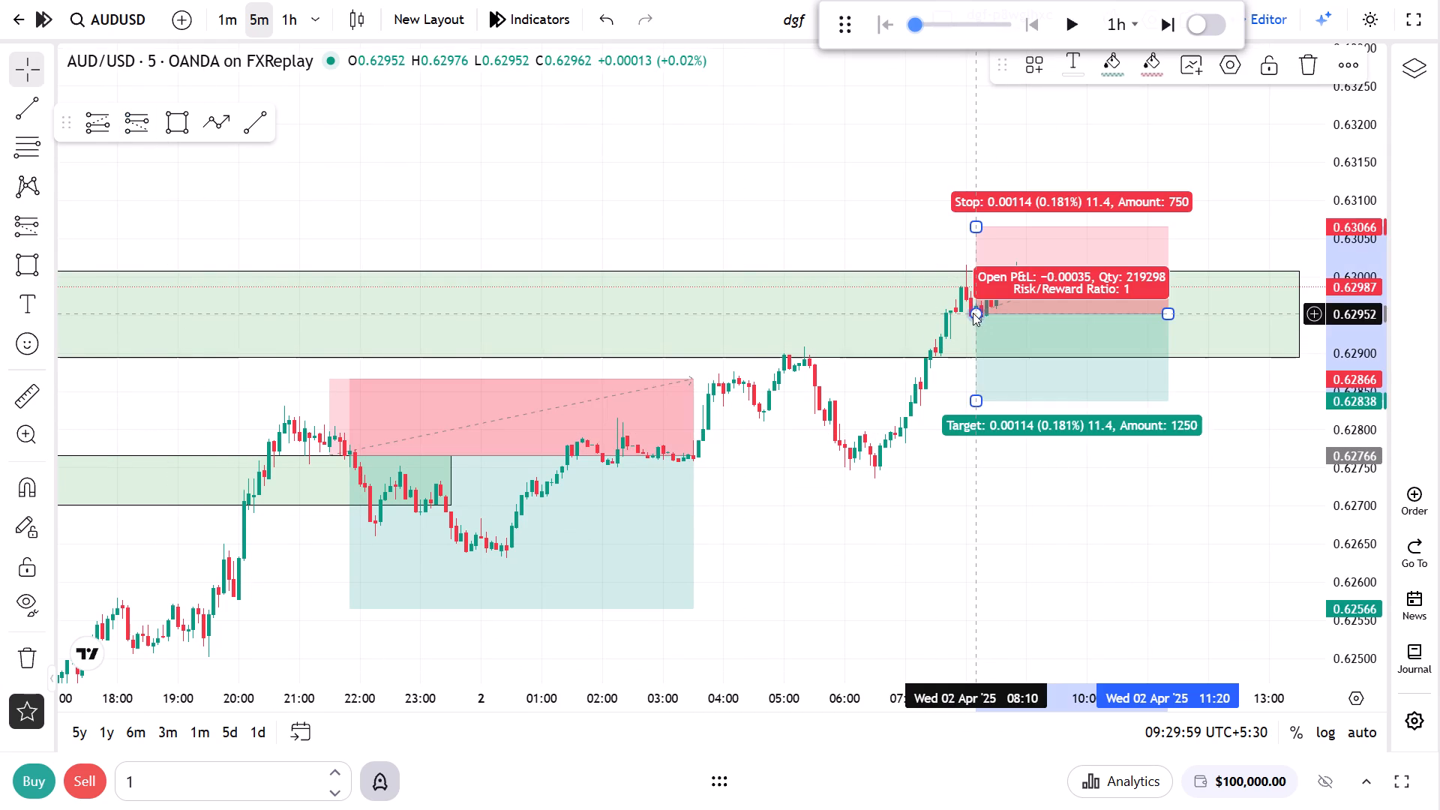
{"action": "left_click_drag", "start_coordinate": [976, 226], "coordinate": [976, 236]}
{"action": "left_click", "coordinate": [1000, 220]}
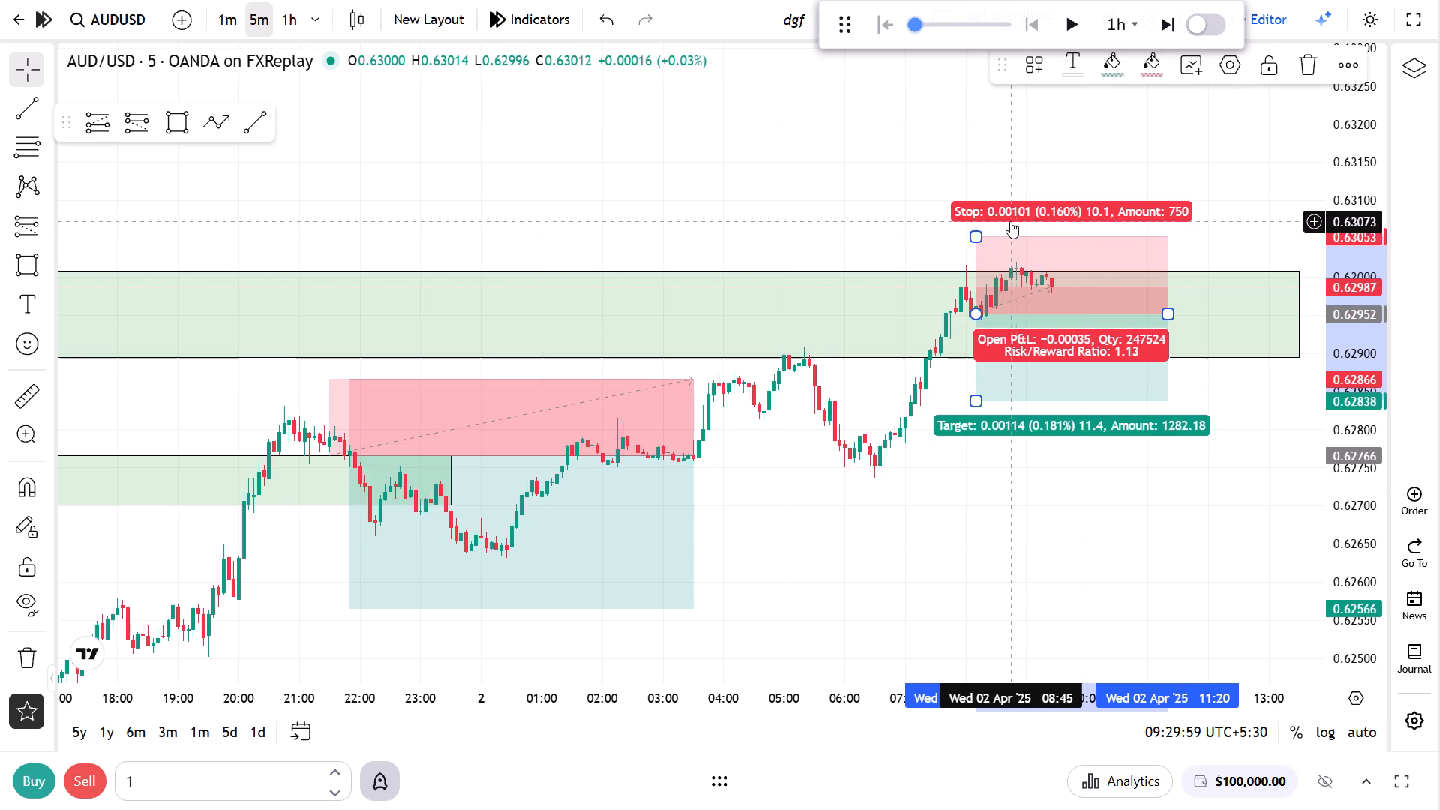
Play the replay at the 1h interval and pause it at 14:29:59 on 2 Apr.
{"action": "left_click", "coordinate": [1066, 31]}
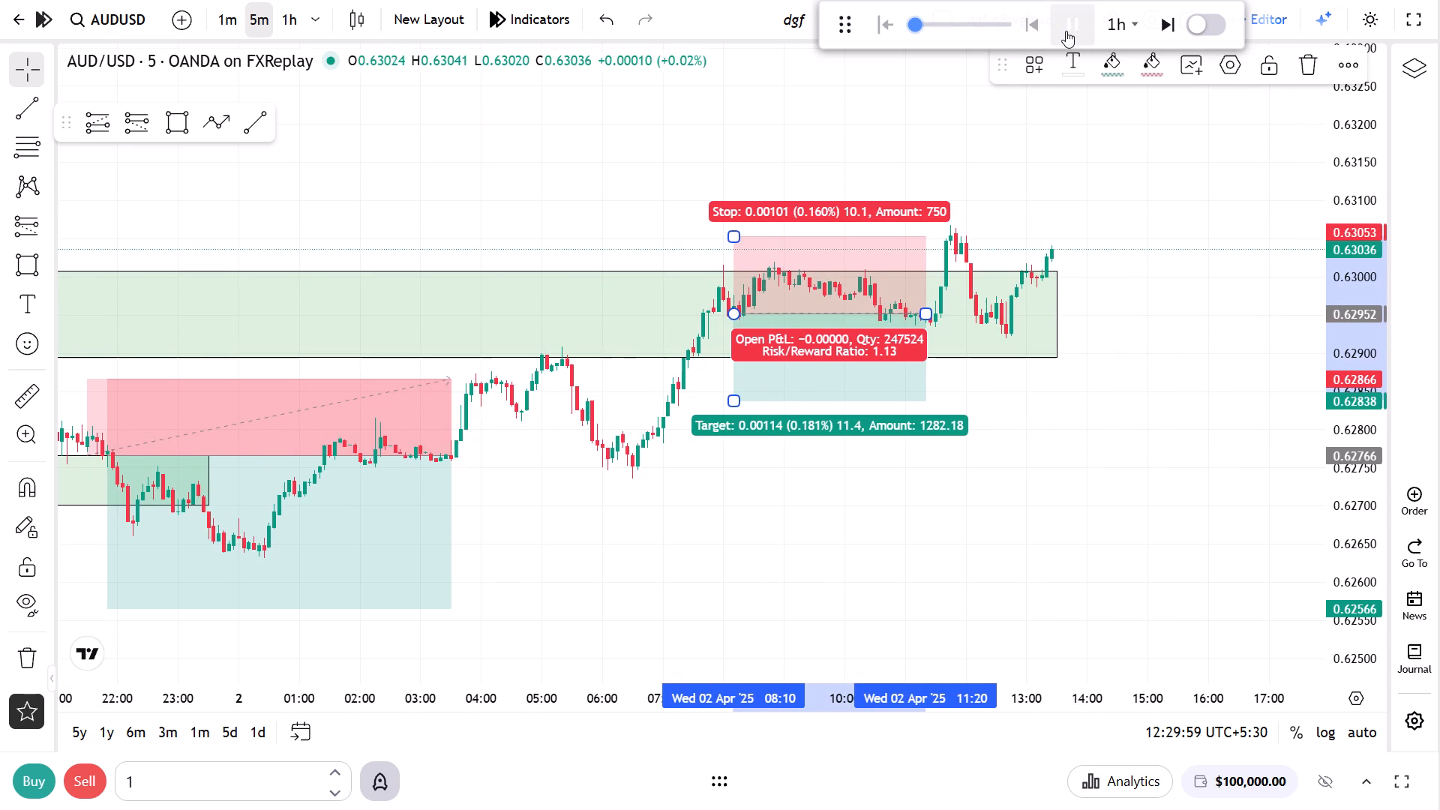
{"action": "left_click", "coordinate": [1066, 31]}
Extend the newer short position's end to about 12:15, past the candle where price reaches its stop, and deselect it.
{"action": "scroll", "coordinate": [1099, 367], "scroll_direction": "down", "scroll_amount": 5}
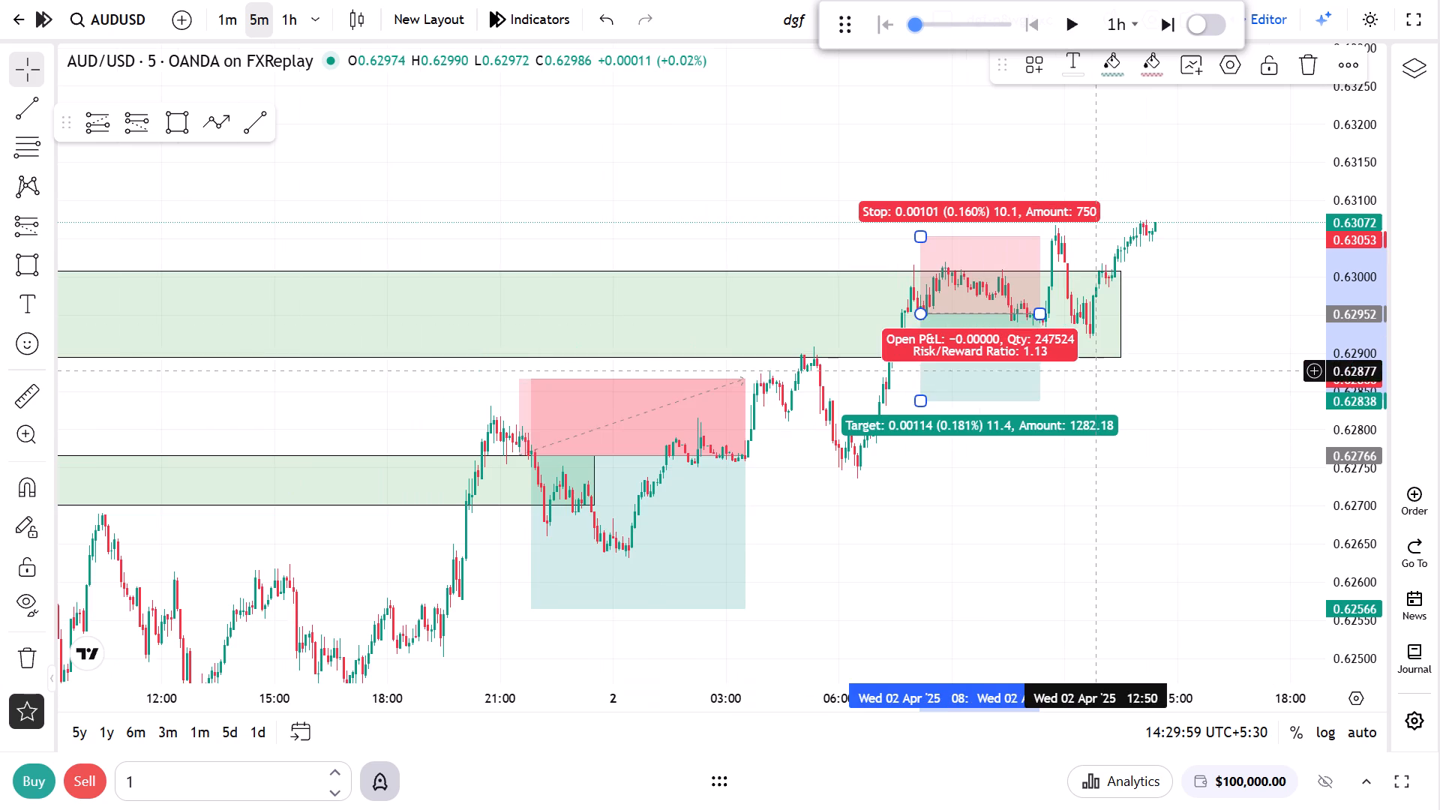
{"action": "left_click_drag", "start_coordinate": [1033, 313], "coordinate": [1075, 319]}
{"action": "left_click", "coordinate": [1226, 310]}
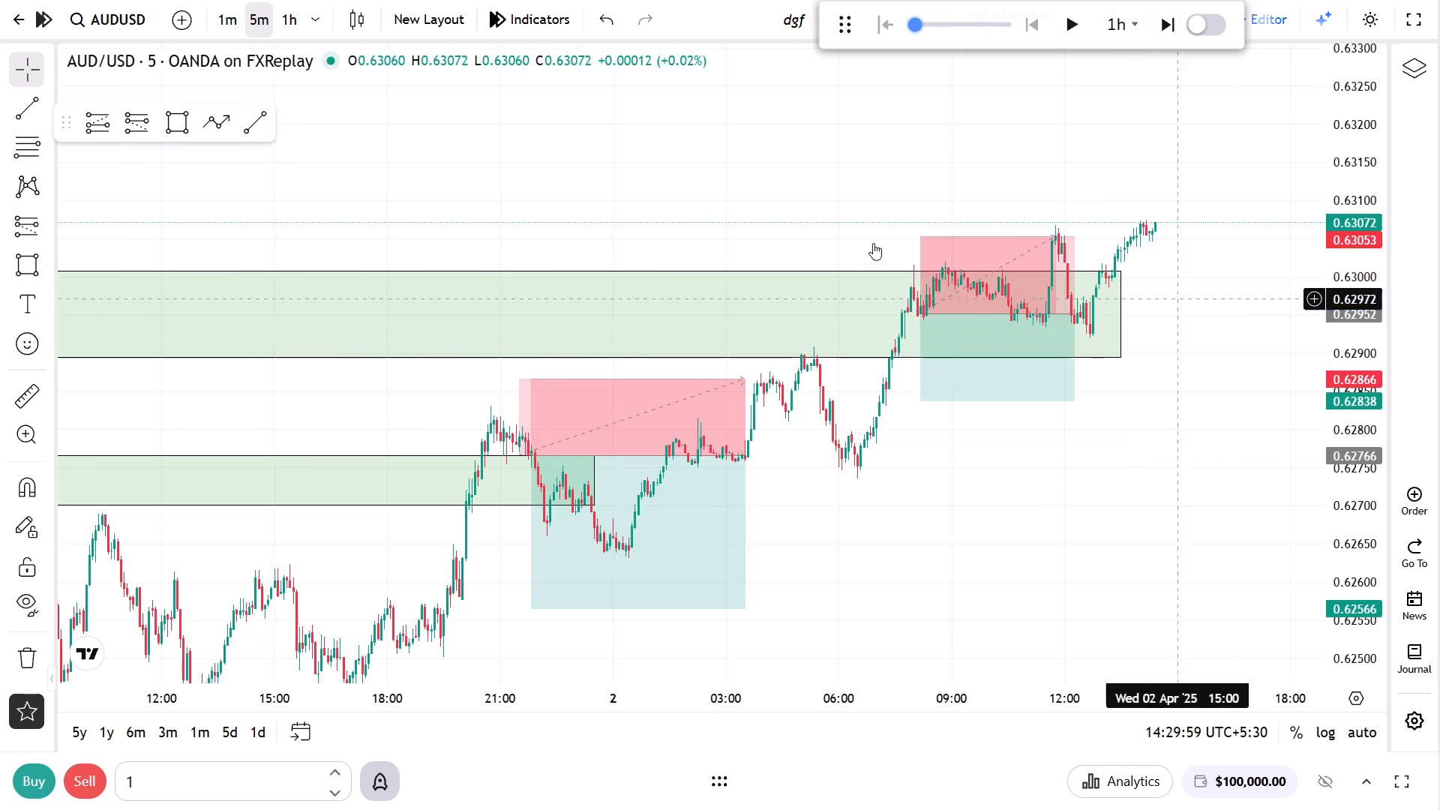
Switch to the 1-hour chart and examine the price structure around both zones and the swing low between them.
{"action": "left_click", "coordinate": [277, 26]}
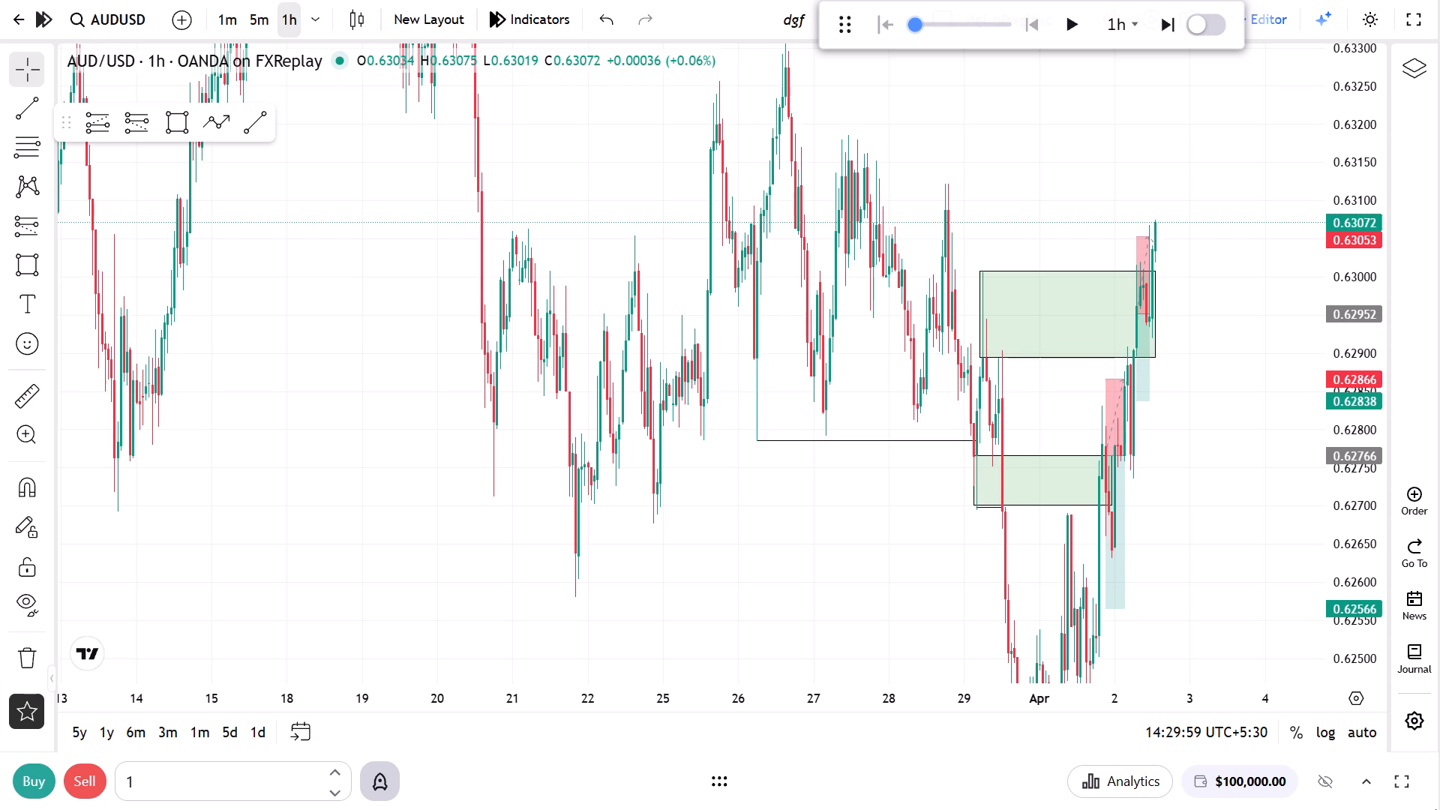
{"action": "scroll", "coordinate": [1263, 804], "scroll_direction": "up", "scroll_amount": 5}
{"action": "scroll", "coordinate": [1151, 664], "scroll_direction": "up", "scroll_amount": 3}
{"action": "left_click_drag", "start_coordinate": [1357, 295], "coordinate": [1318, 397]}
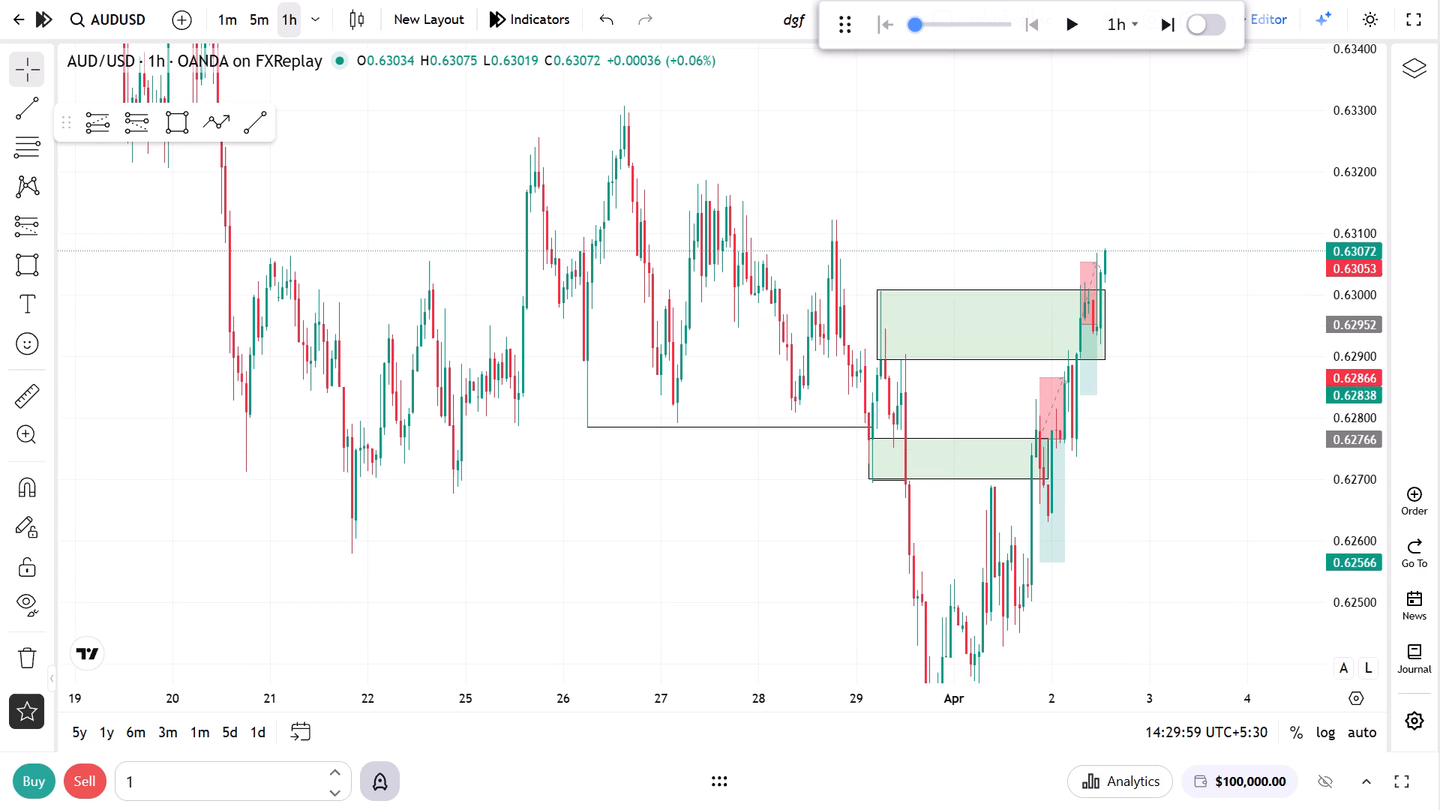
{"action": "left_click", "coordinate": [1136, 516]}
{"action": "left_click_drag", "start_coordinate": [1141, 499], "coordinate": [1156, 523]}
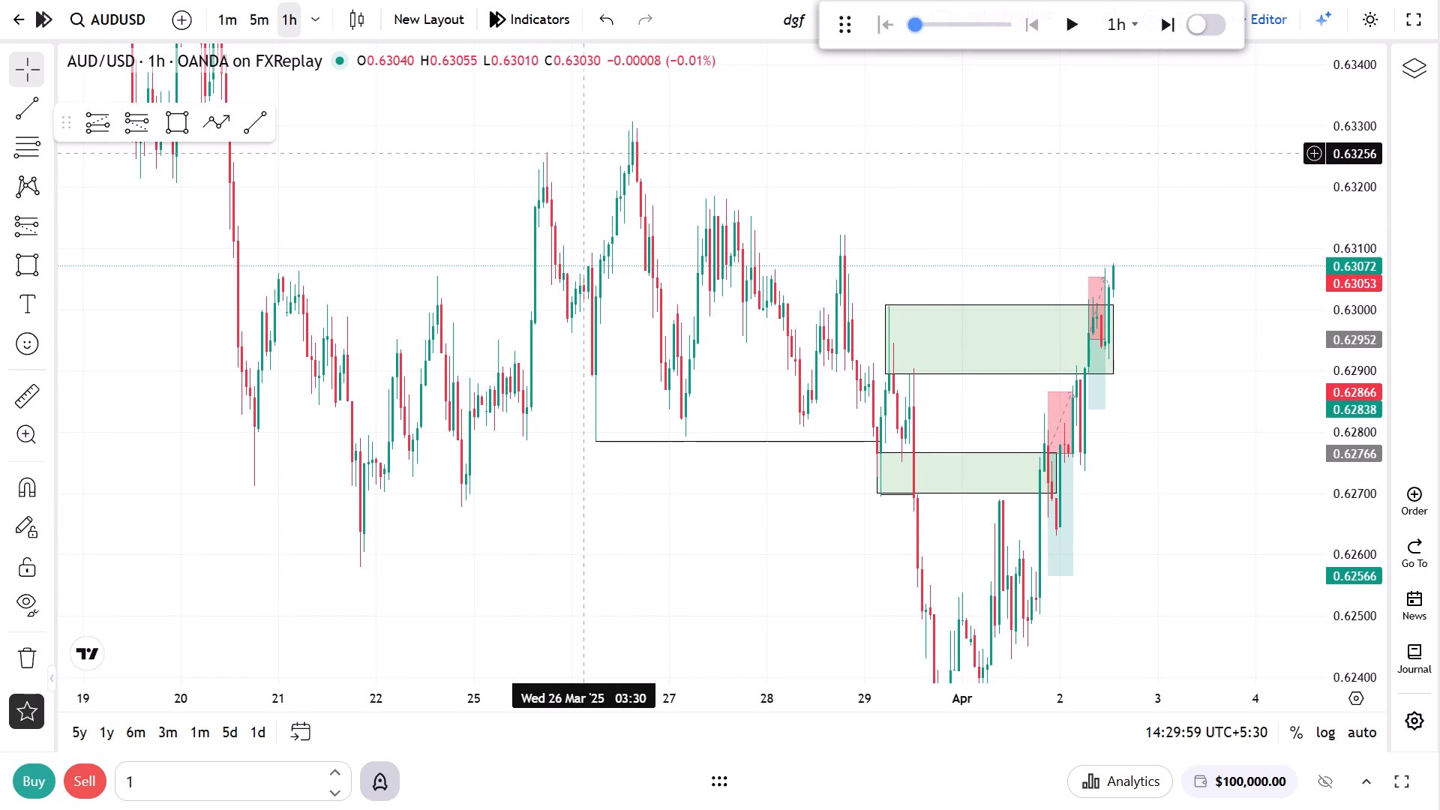
{"action": "left_click_drag", "start_coordinate": [799, 564], "coordinate": [654, 291]}
{"action": "scroll", "coordinate": [675, 395], "scroll_direction": "up", "scroll_amount": 2}
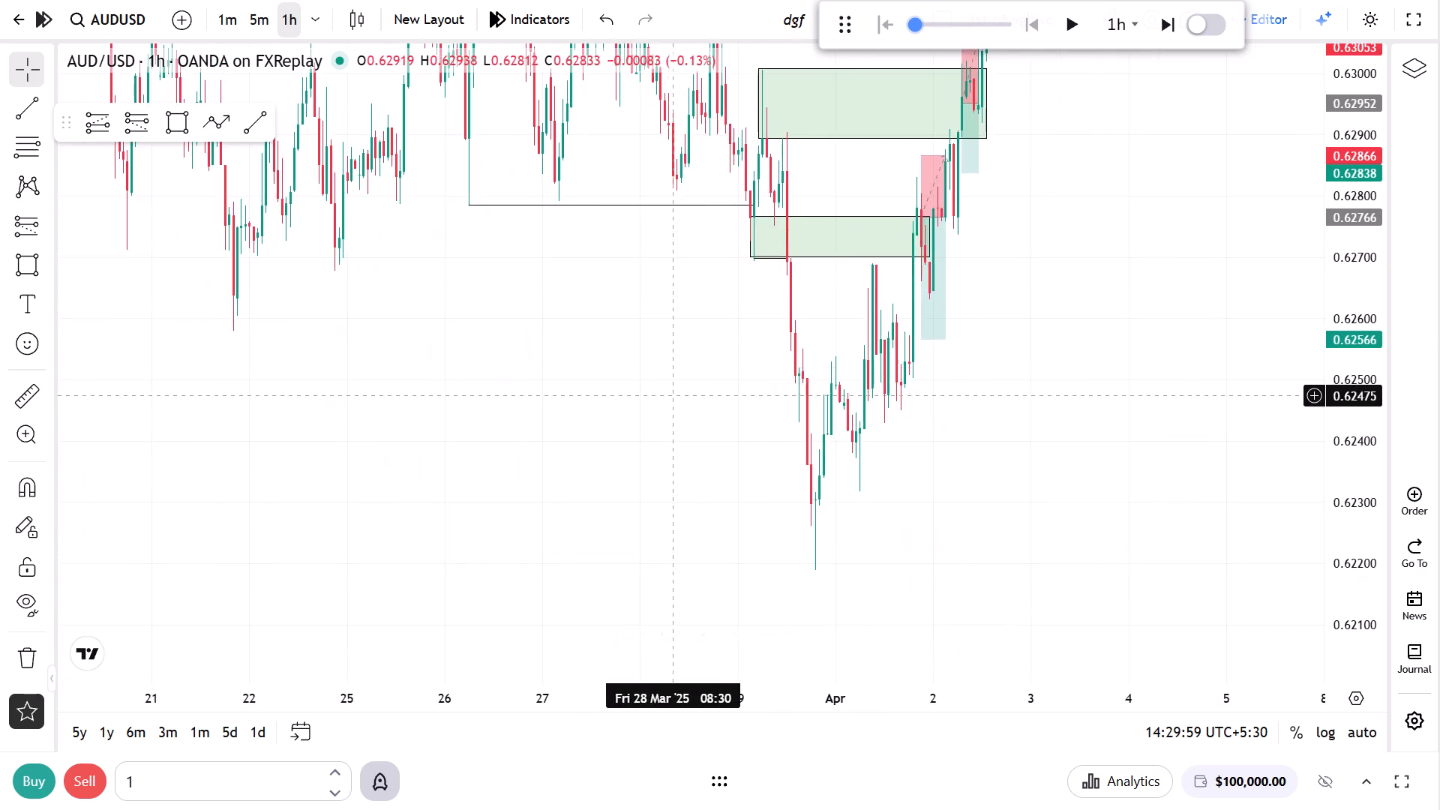
{"action": "scroll", "coordinate": [675, 395], "scroll_direction": "up", "scroll_amount": 1}
{"action": "left_click_drag", "start_coordinate": [1136, 212], "coordinate": [1220, 486]}
Play the replay onward at the 1h interval and pause it at 17:29:59 on 2 Apr.
{"action": "left_click", "coordinate": [1065, 26]}
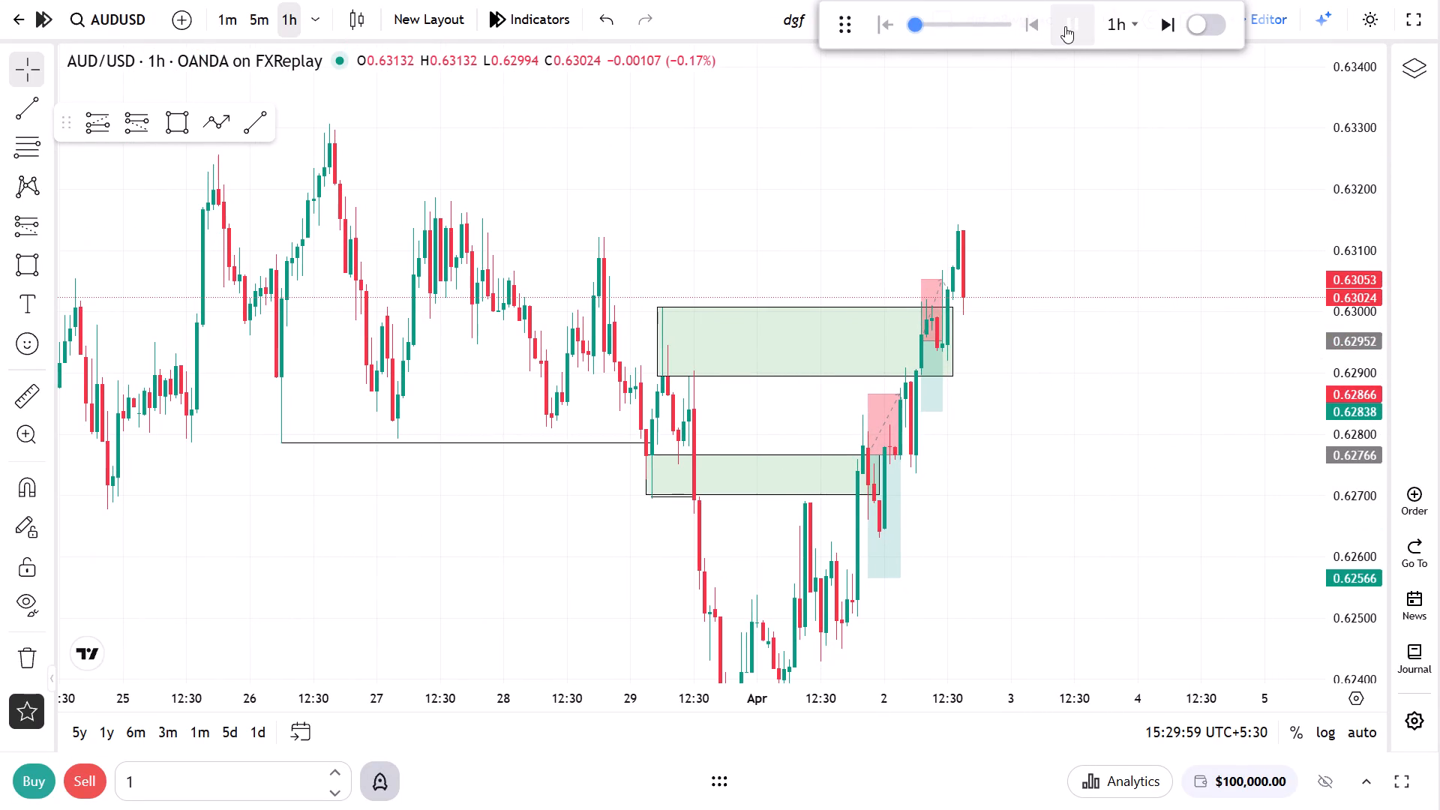
{"action": "left_click", "coordinate": [1065, 26]}
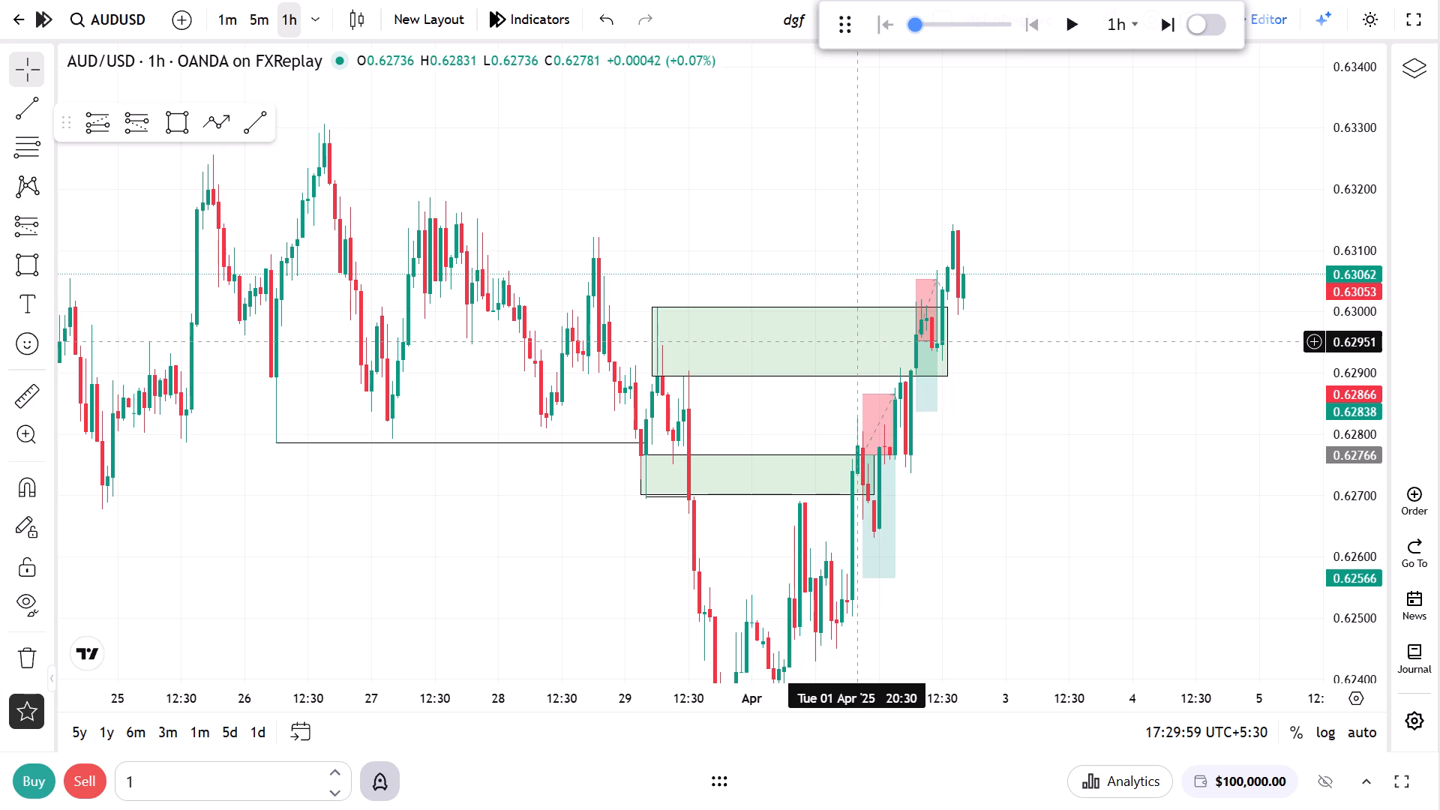
Extend the upper zone's end past the latest candle, to about 22:30 on 2 Apr.
{"action": "left_click_drag", "start_coordinate": [1069, 321], "coordinate": [1071, 347]}
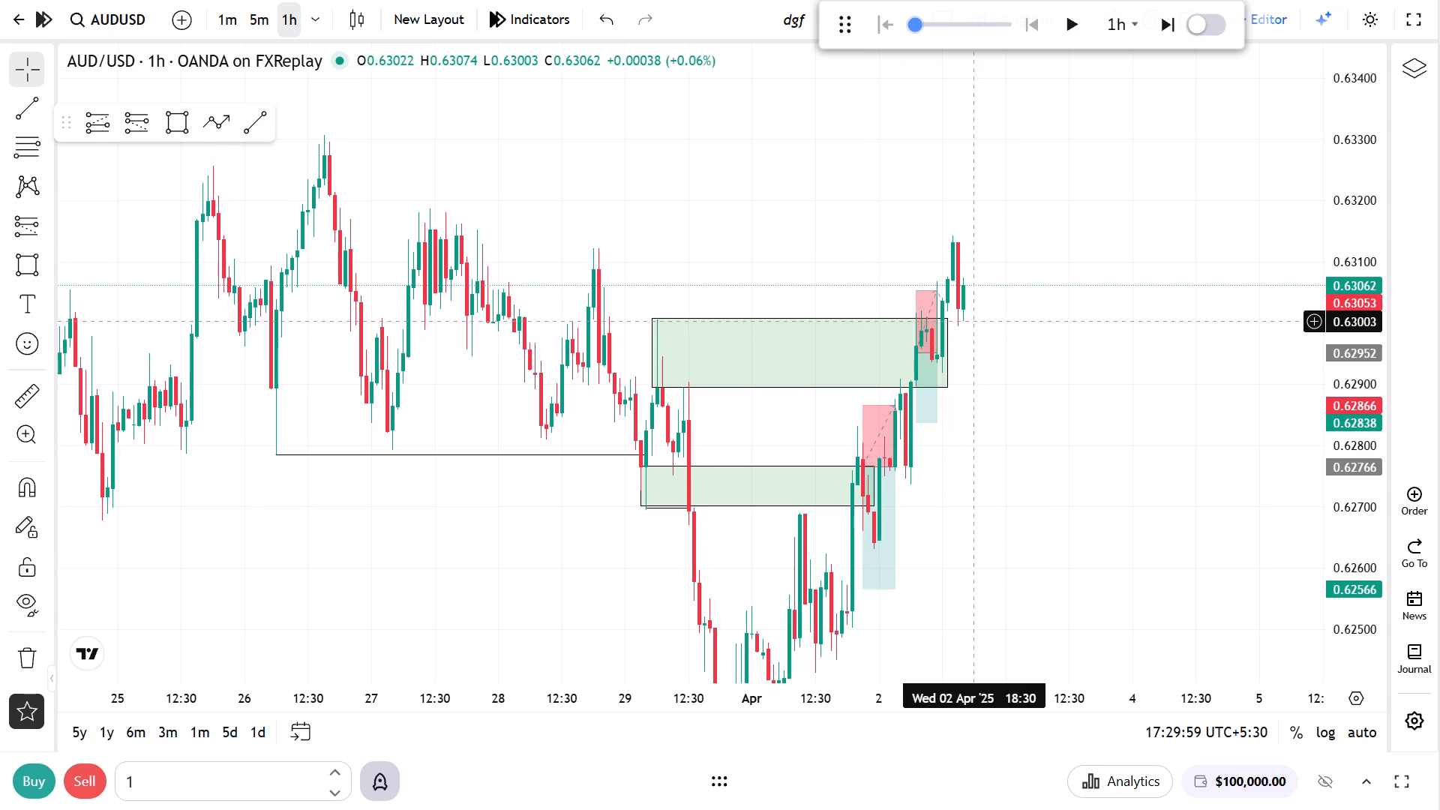
{"action": "left_click_drag", "start_coordinate": [949, 352], "coordinate": [996, 352]}
{"action": "left_click_drag", "start_coordinate": [959, 406], "coordinate": [952, 418]}
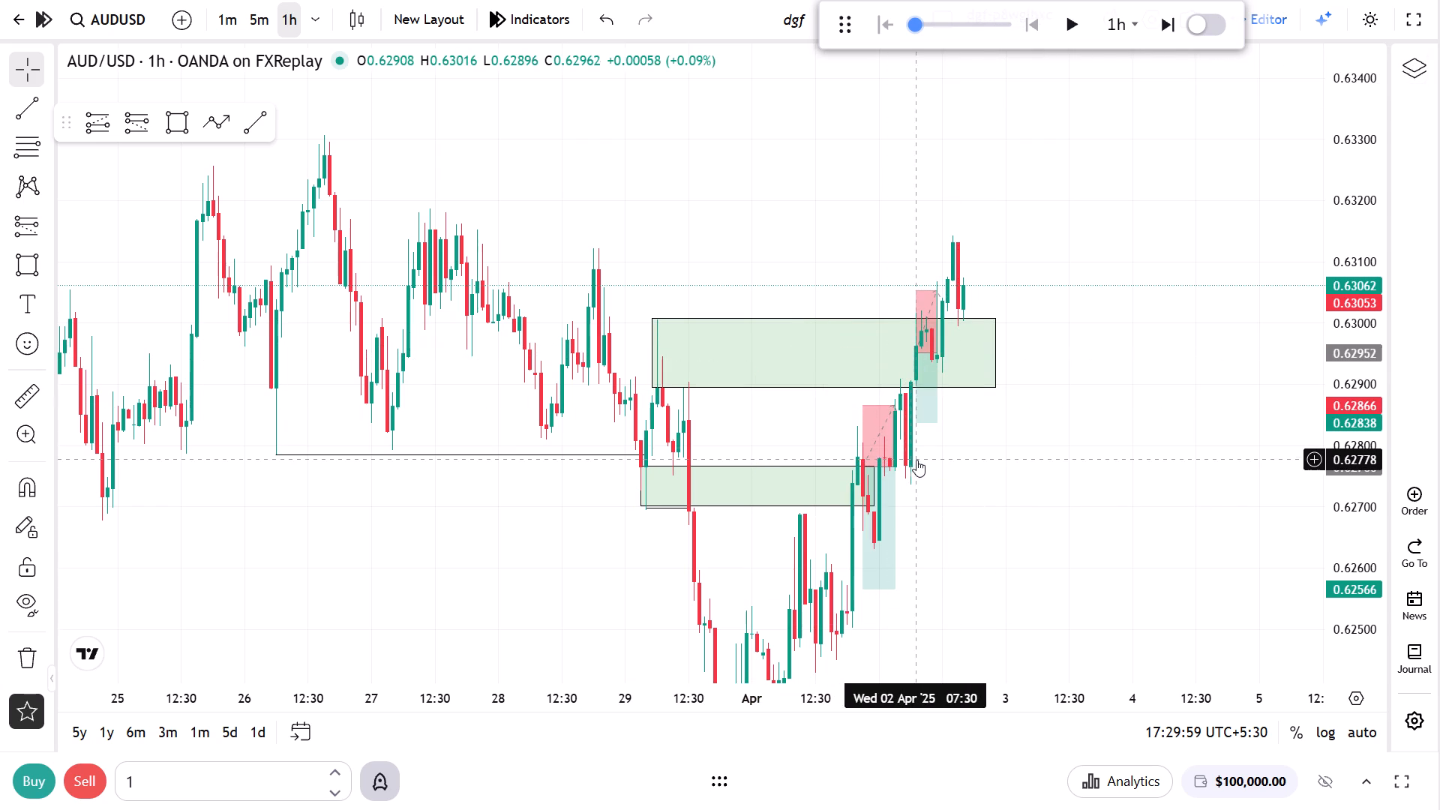
Switch to the 5-minute chart and examine how price behaves around the top of the upper zone.
{"action": "left_click_drag", "start_coordinate": [979, 451], "coordinate": [996, 478]}
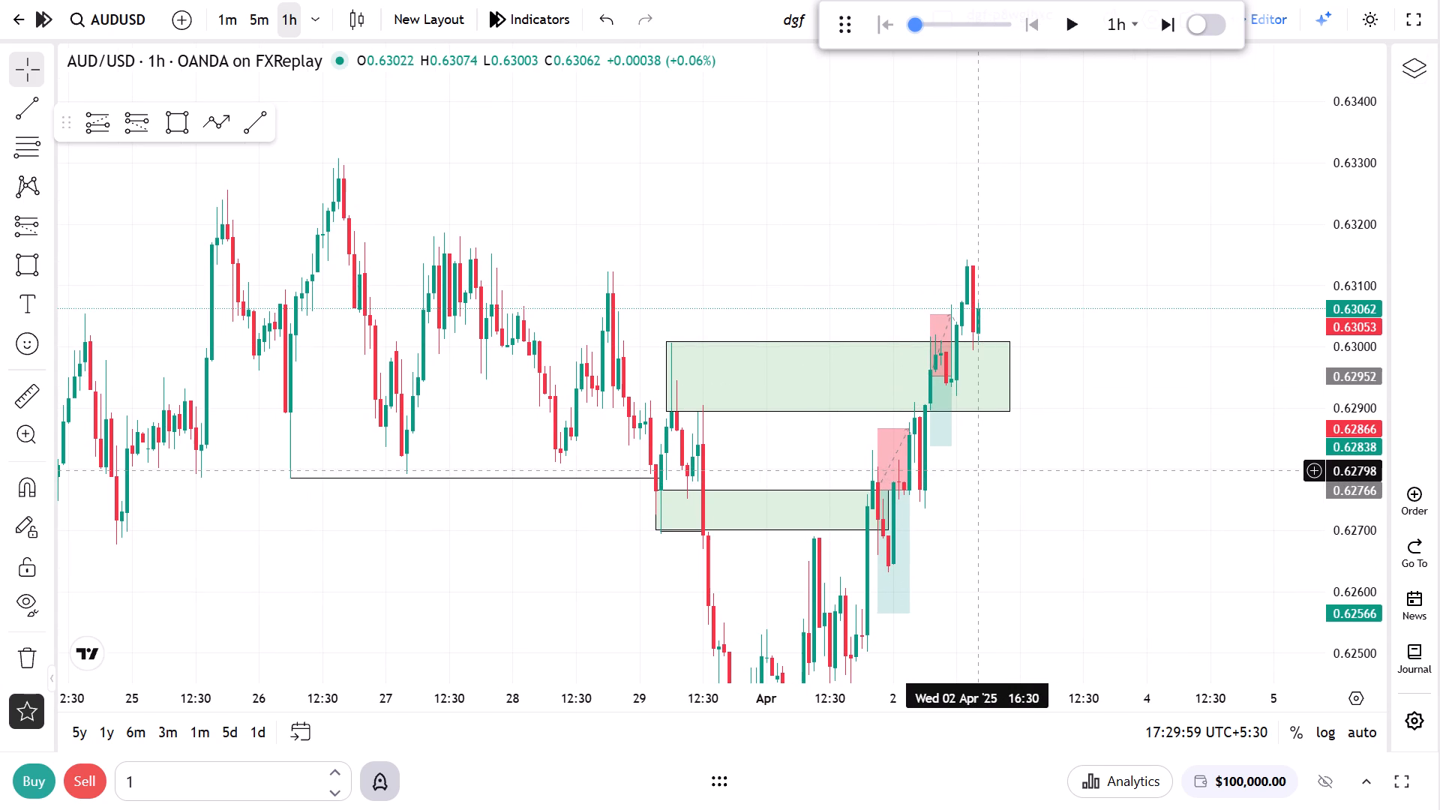
{"action": "scroll", "coordinate": [972, 469], "scroll_direction": "up", "scroll_amount": 2}
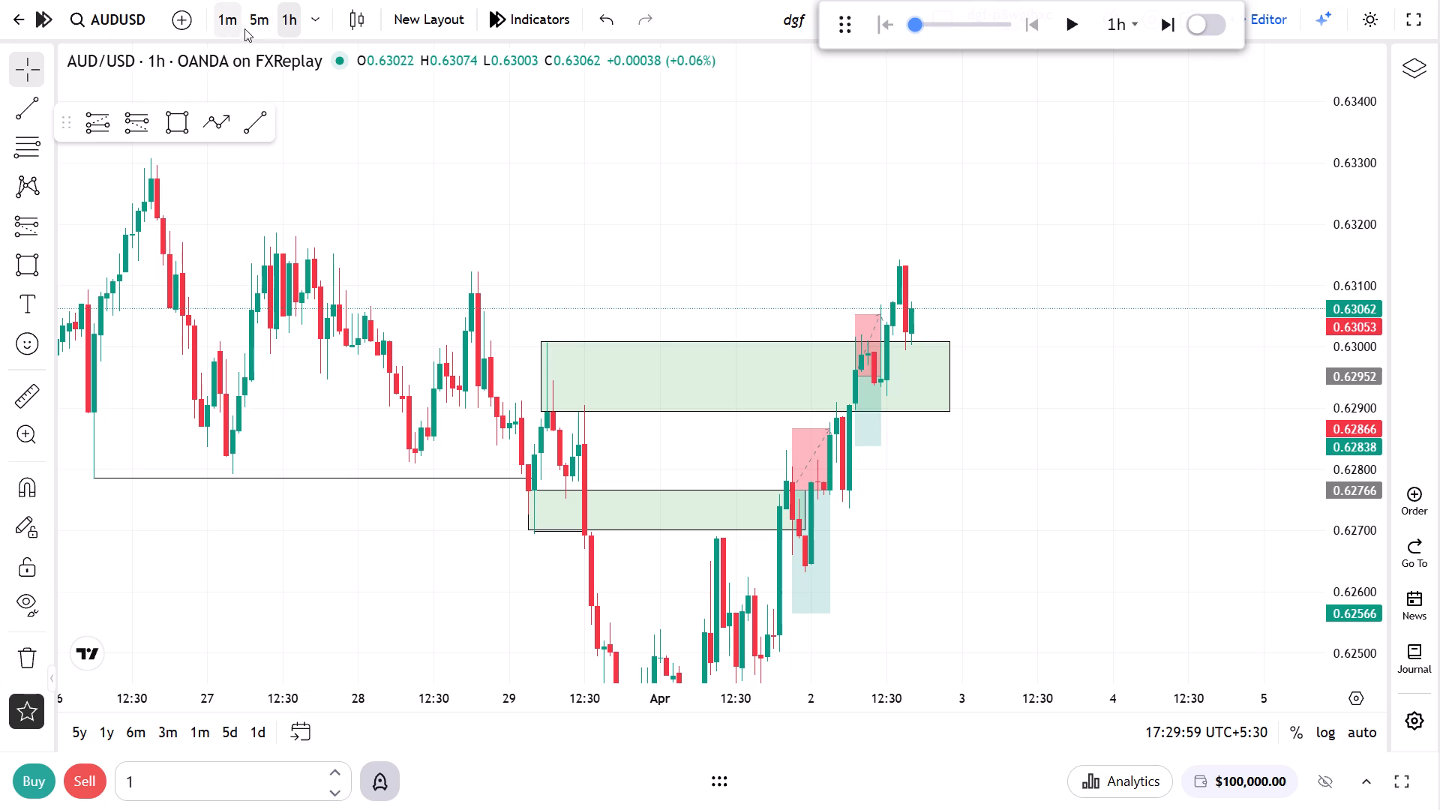
{"action": "left_click", "coordinate": [258, 24]}
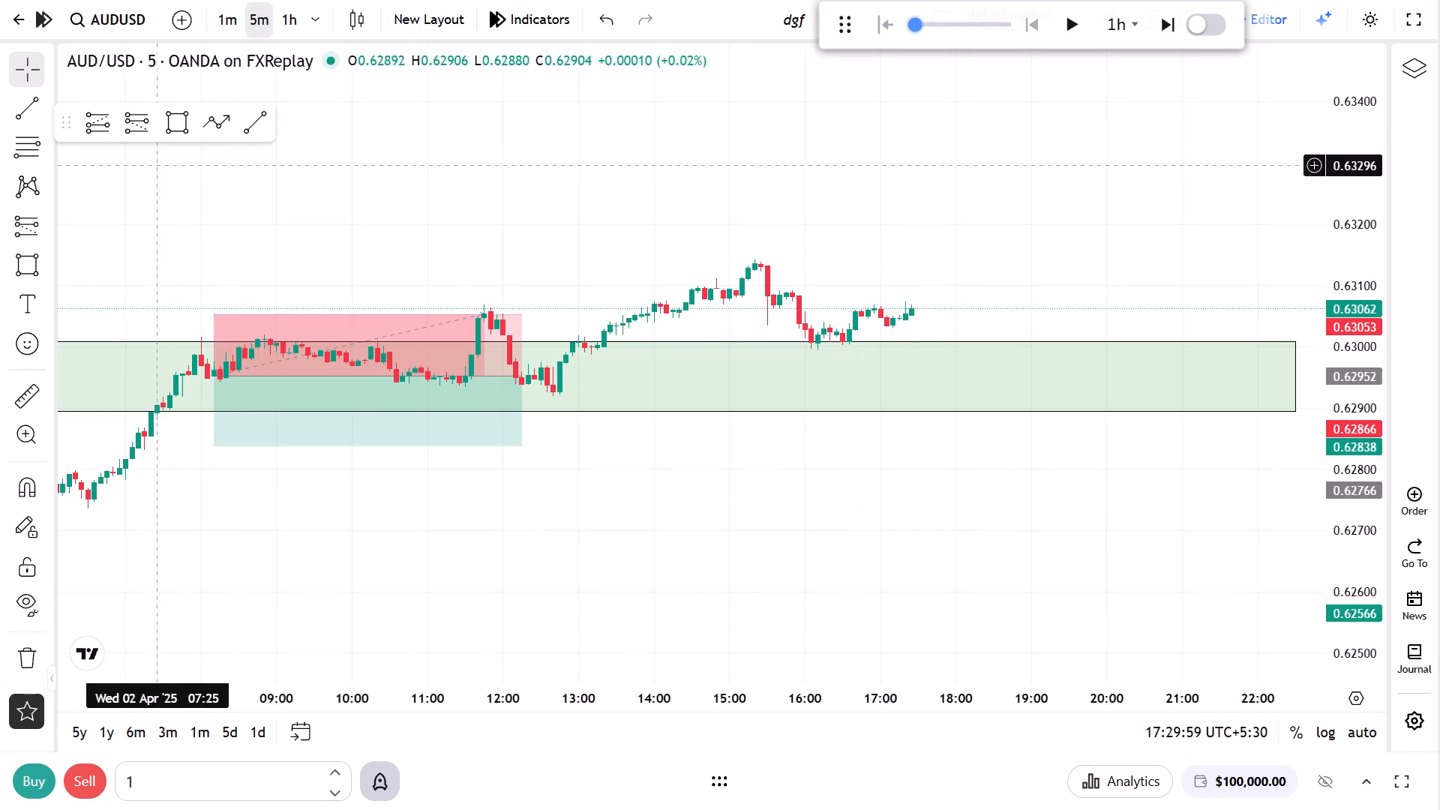
{"action": "scroll", "coordinate": [386, 271], "scroll_direction": "down", "scroll_amount": 2}
{"action": "left_click_drag", "start_coordinate": [1366, 580], "coordinate": [1399, 248]}
{"action": "left_click_drag", "start_coordinate": [1159, 232], "coordinate": [1204, 332]}
{"action": "scroll", "coordinate": [917, 340], "scroll_direction": "up", "scroll_amount": 3}
{"action": "left_click_drag", "start_coordinate": [1086, 295], "coordinate": [1085, 329]}
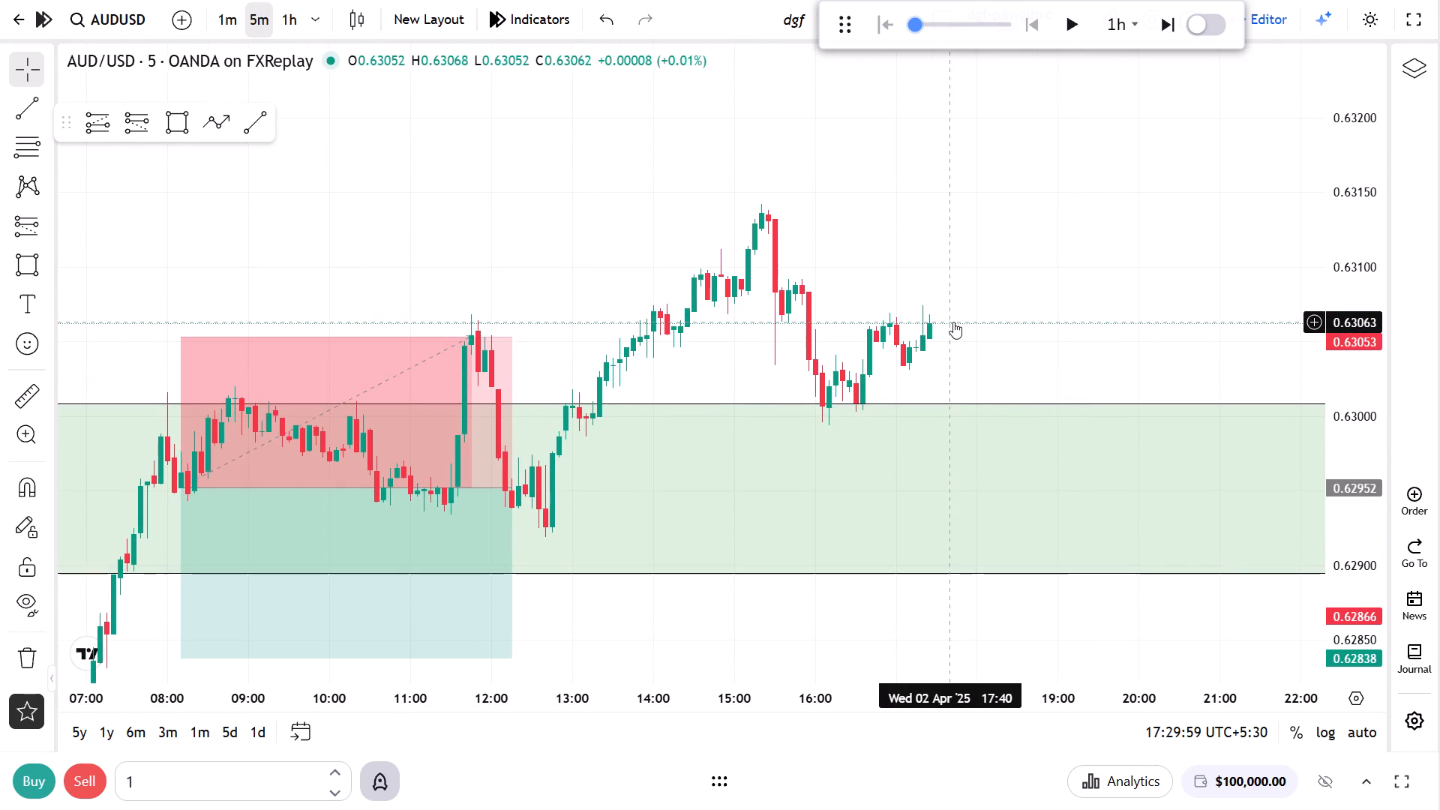
{"action": "left_click_drag", "start_coordinate": [953, 322], "coordinate": [773, 212]}
{"action": "left_click", "coordinate": [850, 269]}
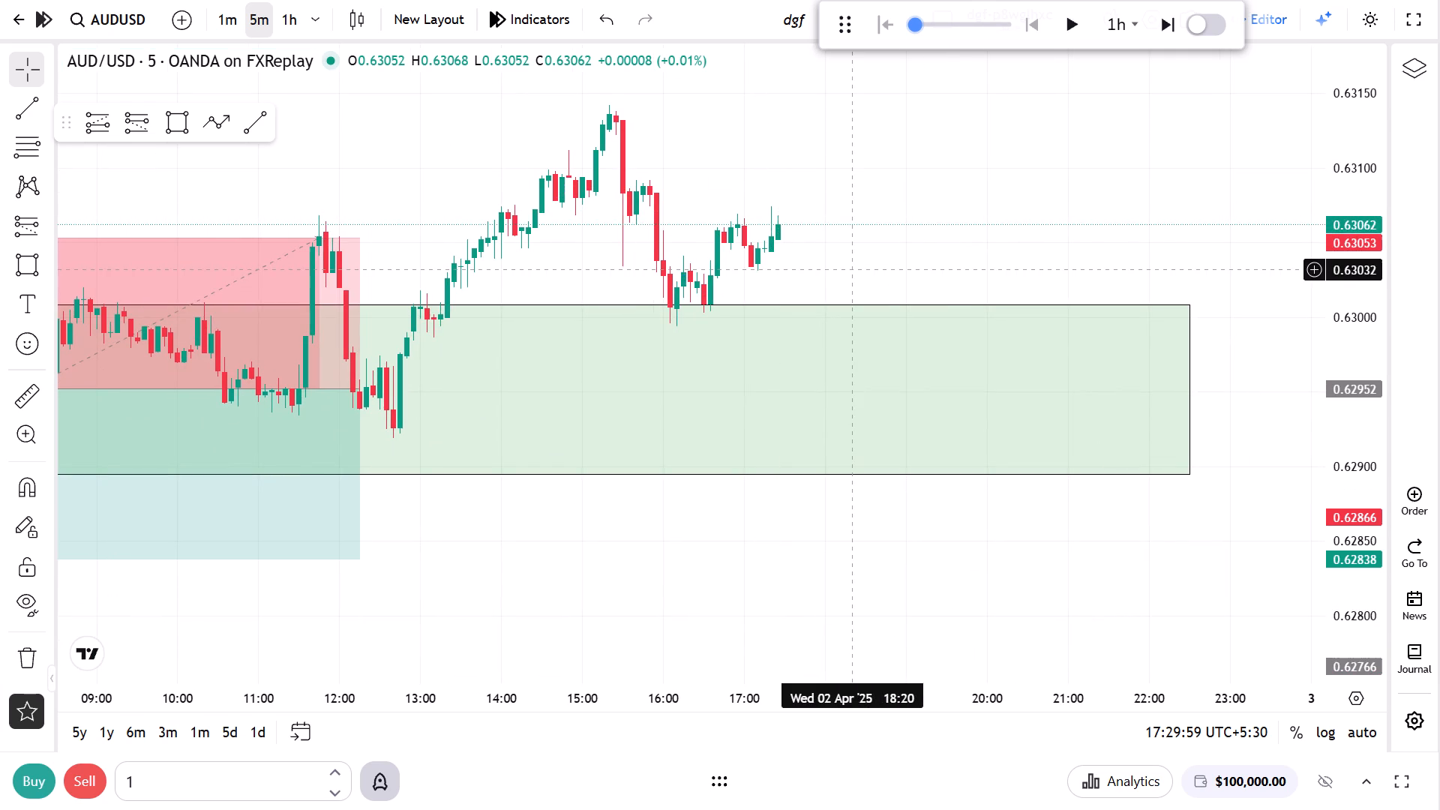
Choose the Long Position tool, play the replay at the 1h interval and pause it at 20:29:59 on 2 Apr.
{"action": "left_click", "coordinate": [95, 124]}
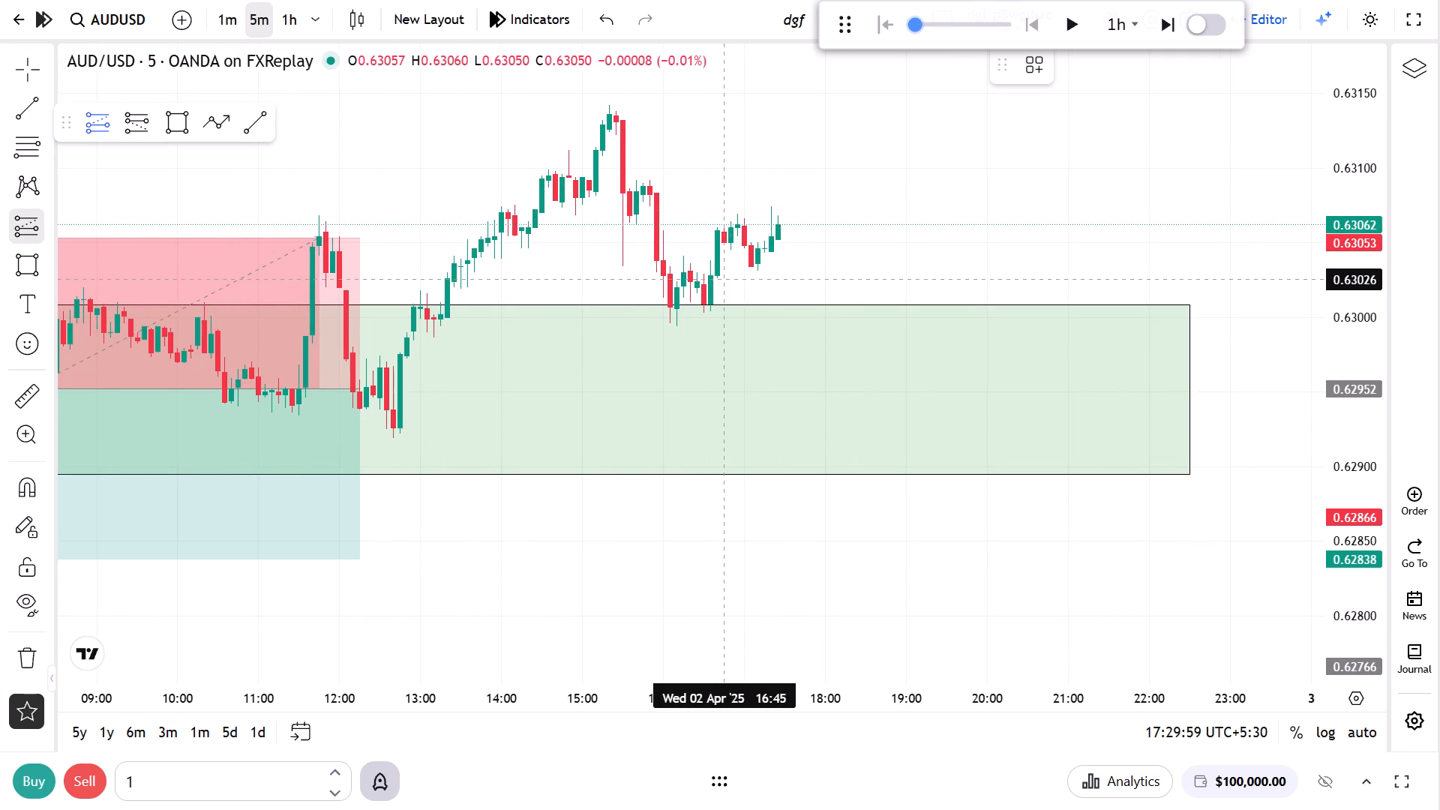
{"action": "left_click", "coordinate": [1081, 26]}
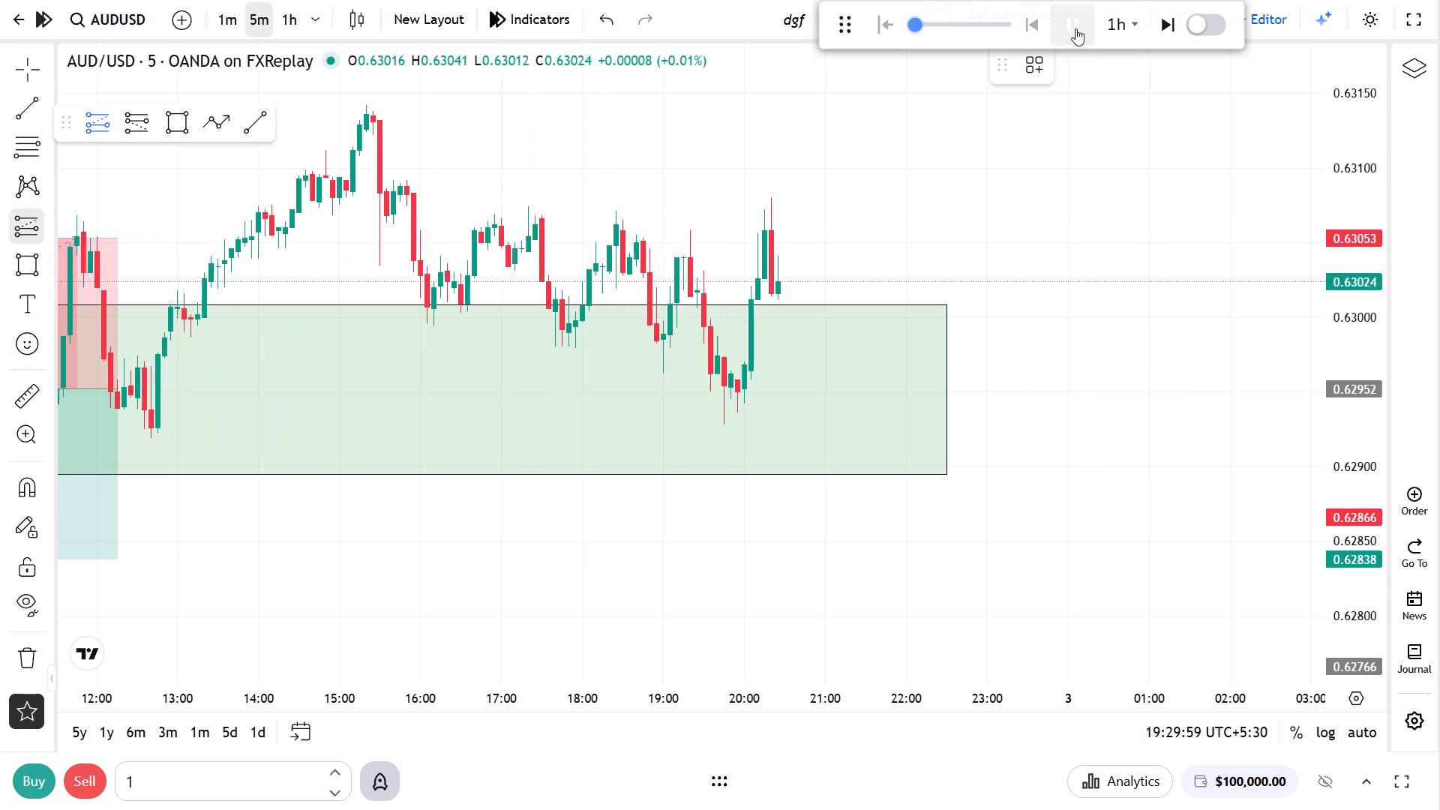
{"action": "left_click", "coordinate": [1075, 28]}
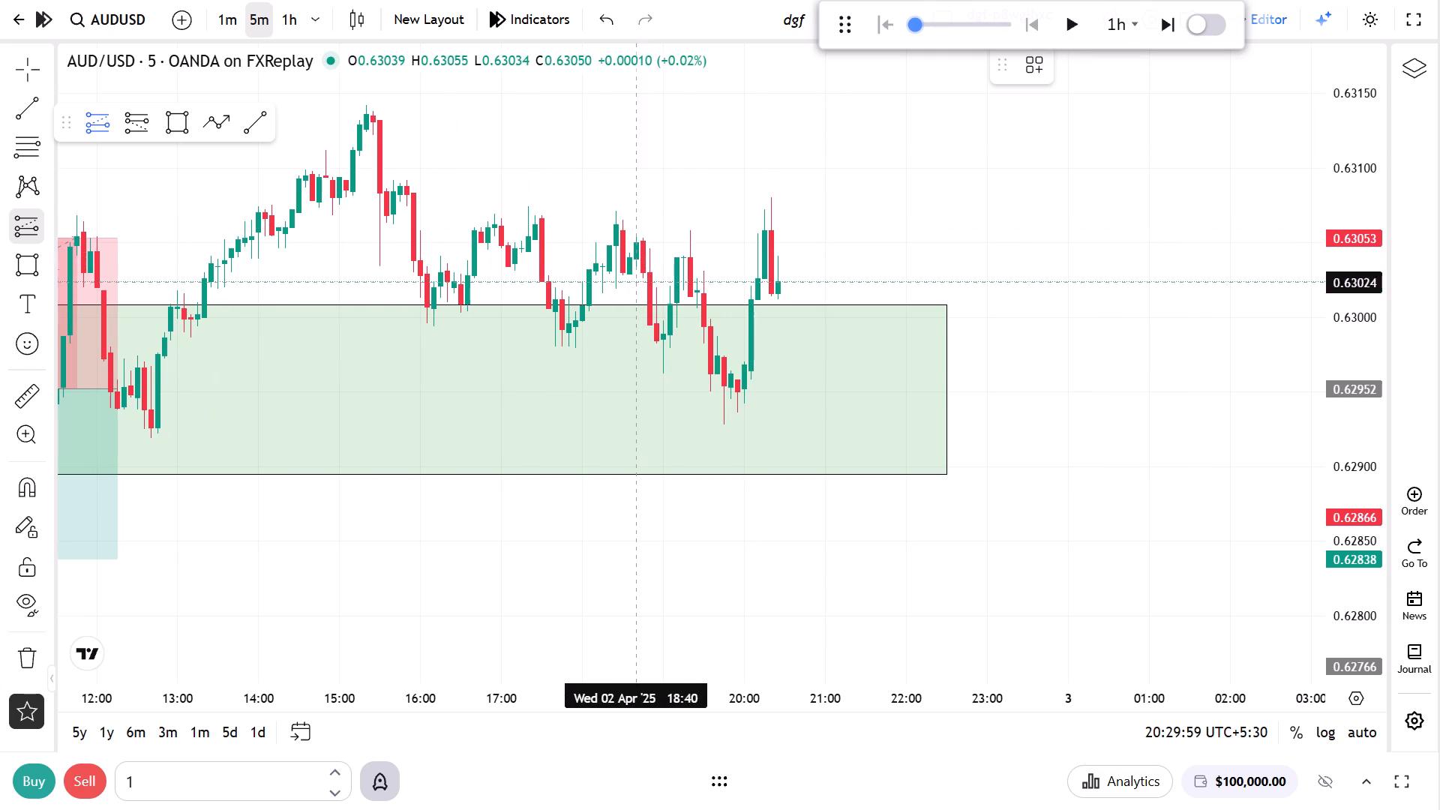
Place a long position at the upper zone's top edge, 0.63008, from 17:15, and widen its stop distance to 0.00100.
{"action": "left_click", "coordinate": [524, 304]}
{"action": "left_click", "coordinate": [513, 378]}
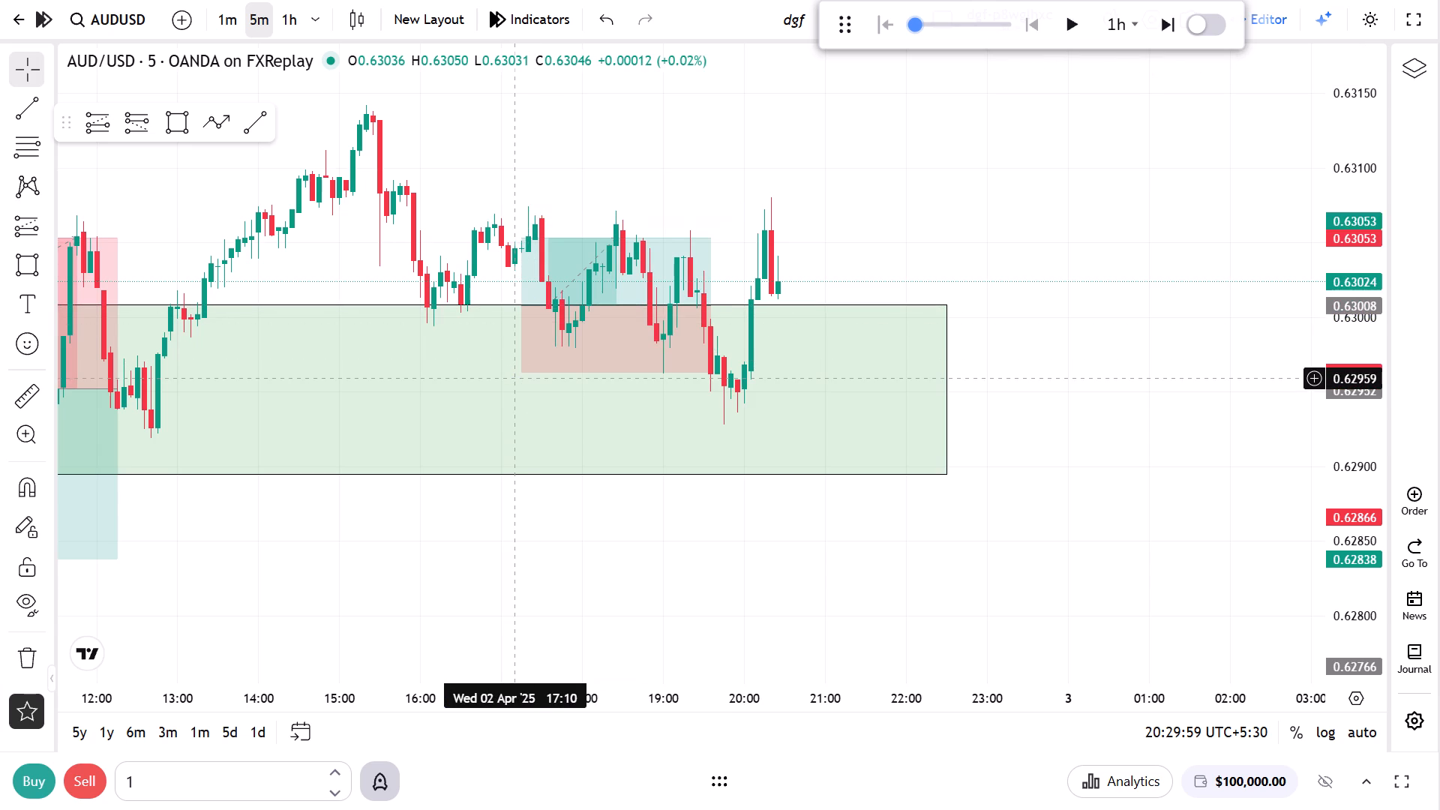
{"action": "left_click_drag", "start_coordinate": [521, 374], "coordinate": [535, 470]}
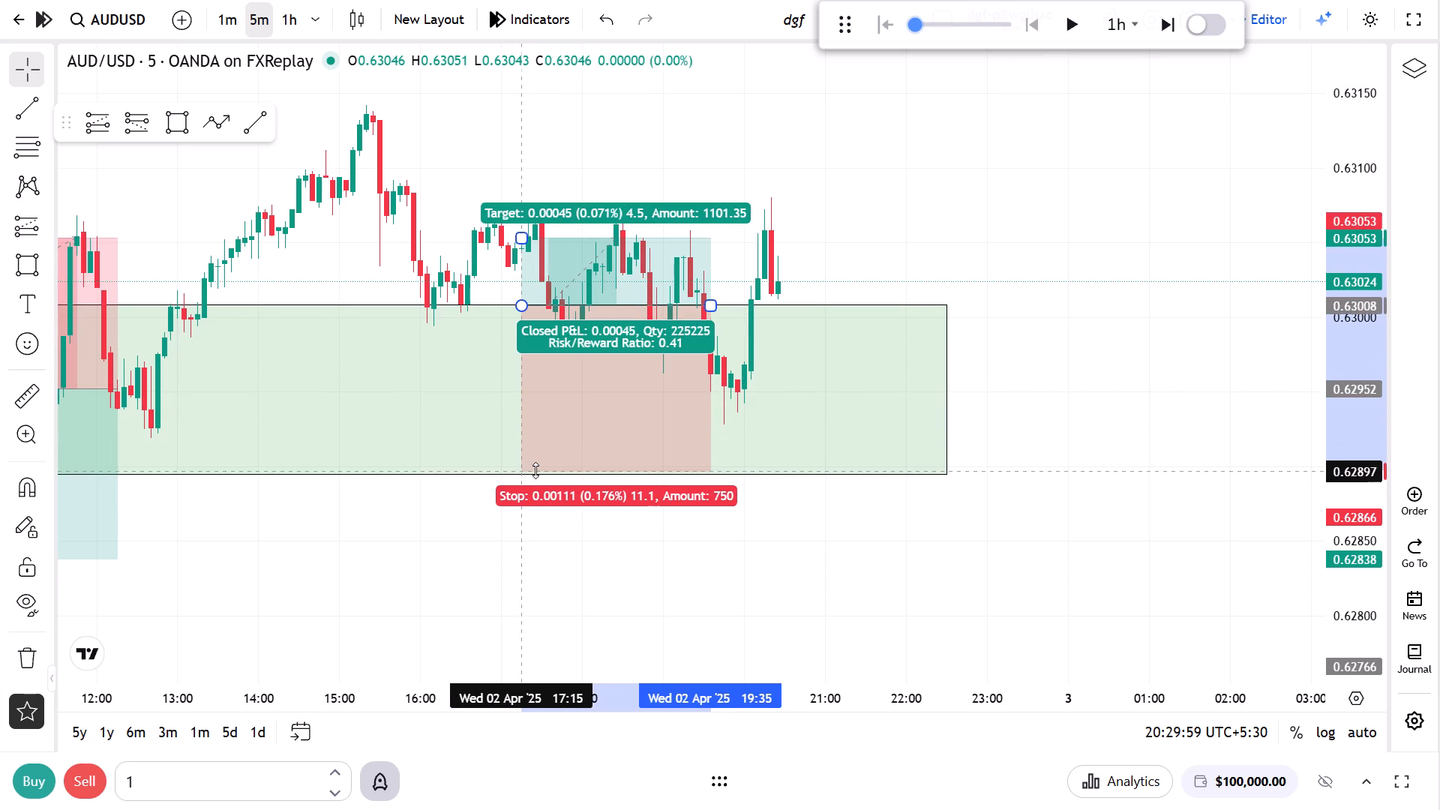
{"action": "left_click_drag", "start_coordinate": [535, 470], "coordinate": [538, 461]}
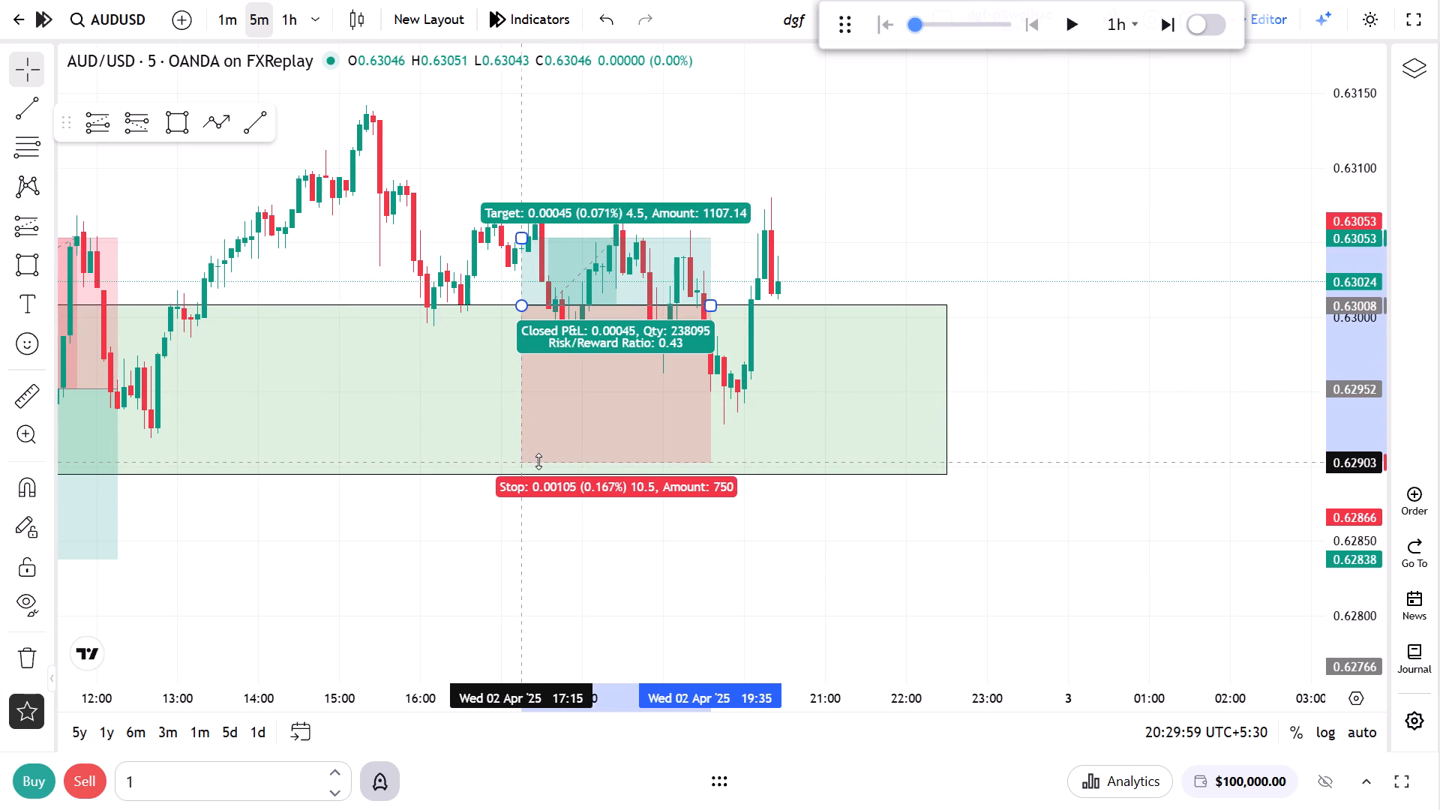
{"action": "left_click_drag", "start_coordinate": [538, 461], "coordinate": [543, 454]}
Move the long position to a 0.62967 entry starting at 20:00 on 2 Apr and raise its target distance to 0.00200.
{"action": "left_click_drag", "start_coordinate": [621, 385], "coordinate": [802, 431]}
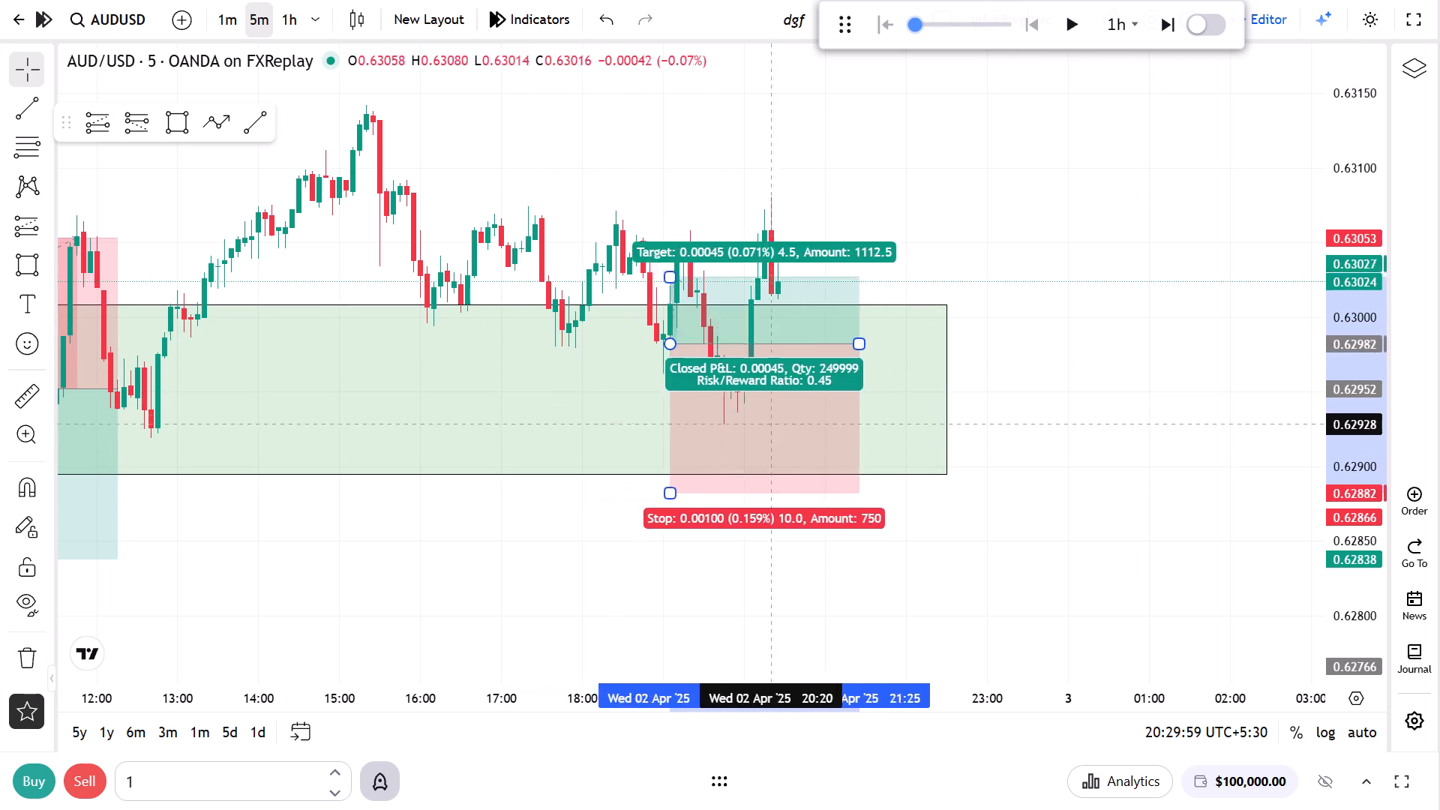
{"action": "left_click_drag", "start_coordinate": [802, 431], "coordinate": [867, 450]}
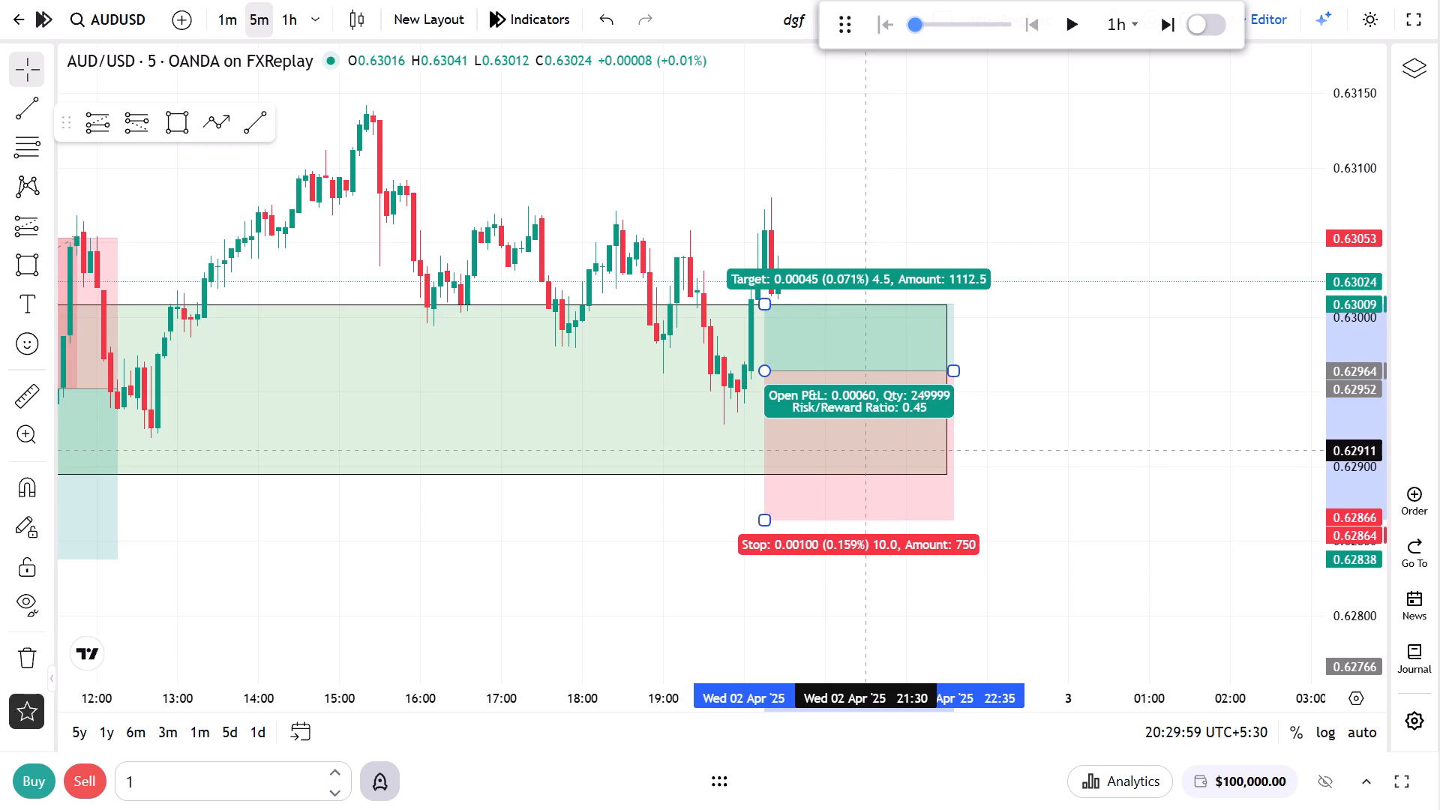
{"action": "left_click_drag", "start_coordinate": [867, 450], "coordinate": [865, 448]}
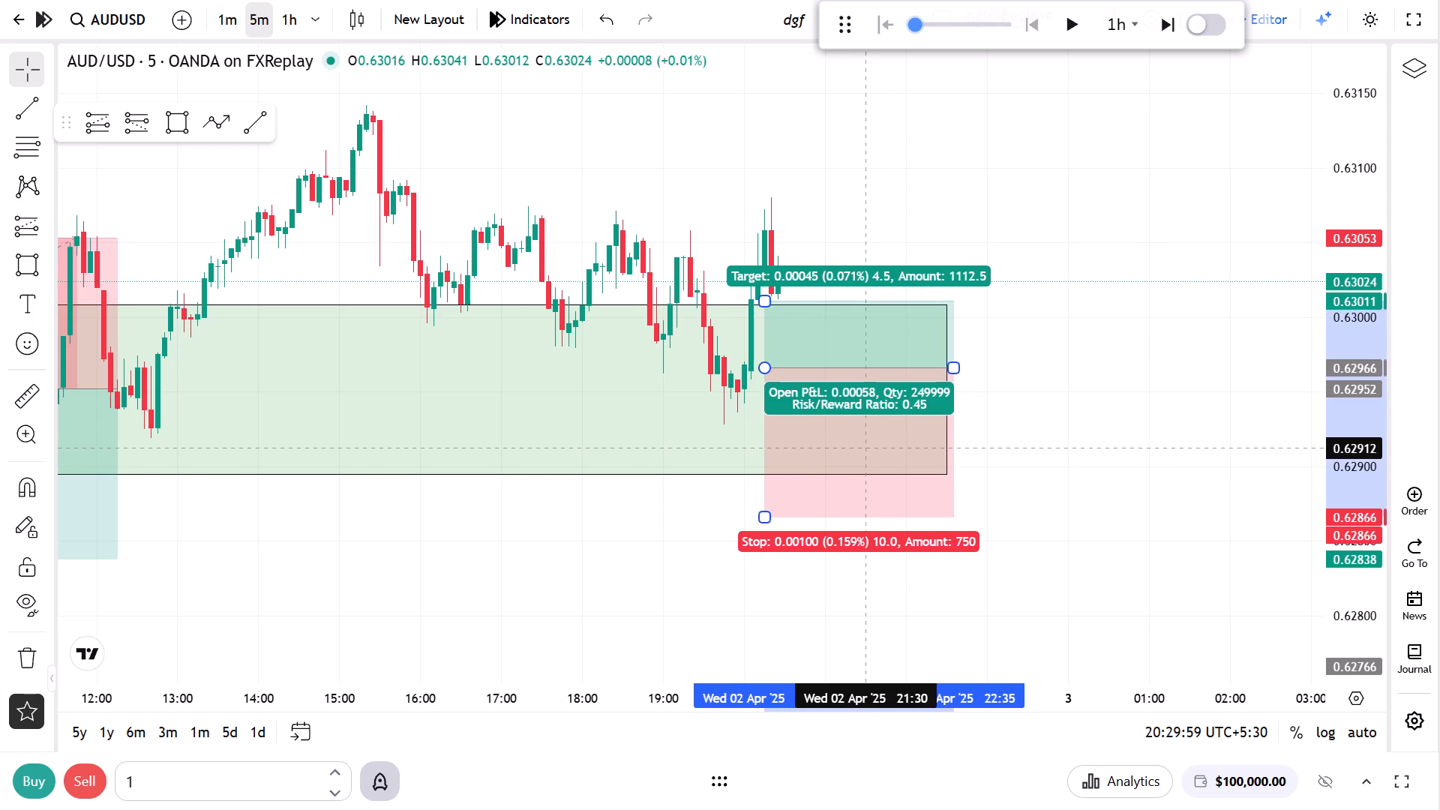
{"action": "left_click_drag", "start_coordinate": [865, 448], "coordinate": [862, 447]}
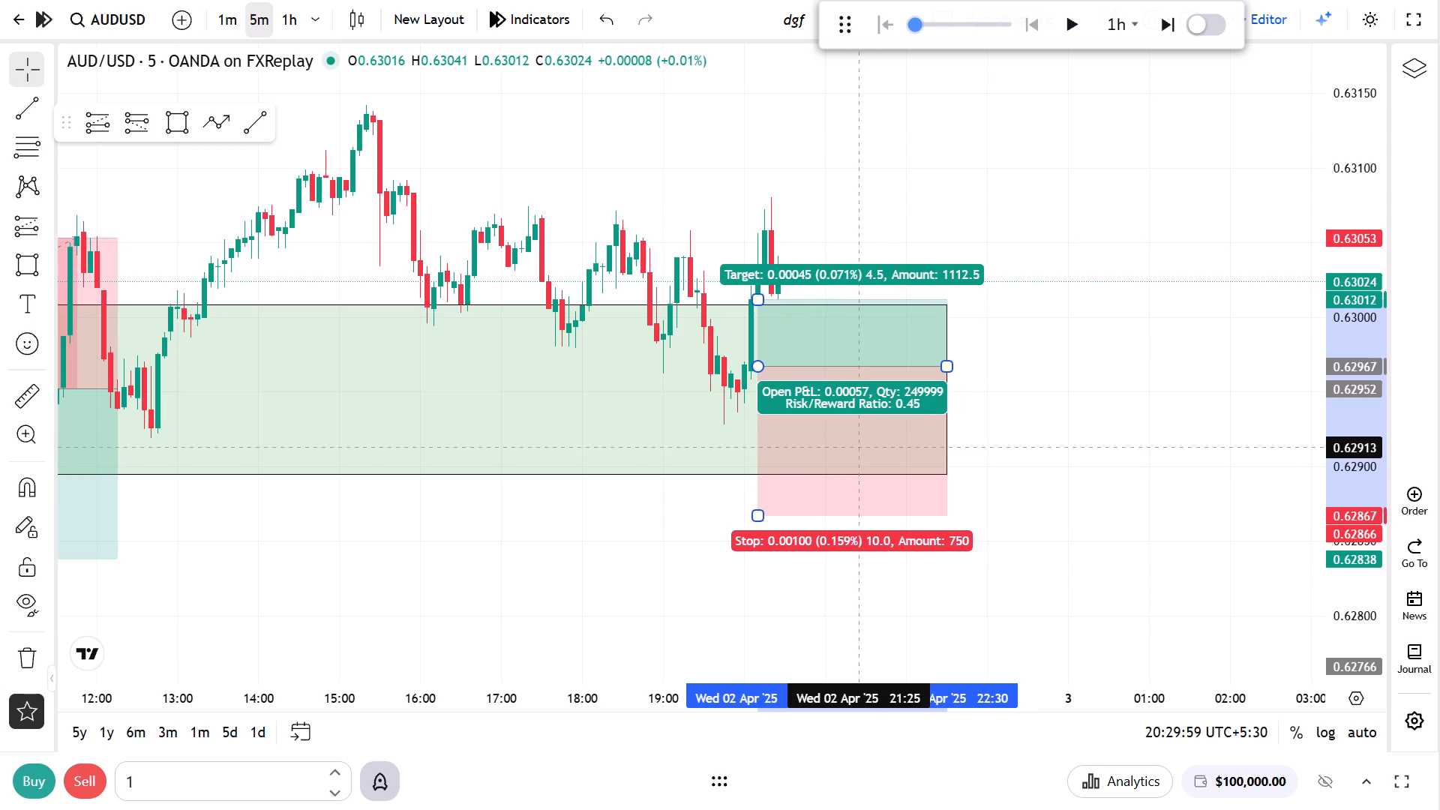
{"action": "left_click_drag", "start_coordinate": [862, 447], "coordinate": [850, 447]}
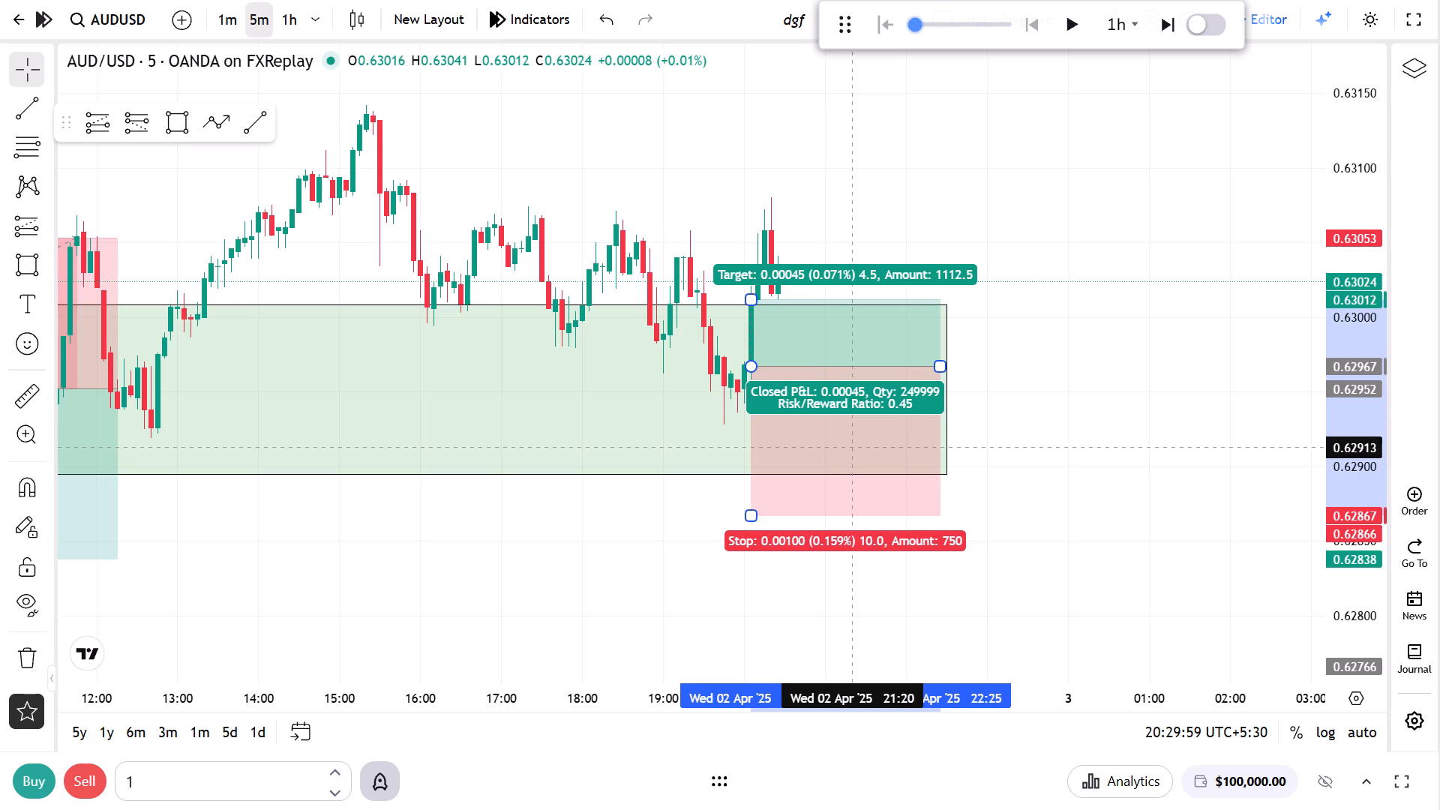
{"action": "left_click_drag", "start_coordinate": [850, 447], "coordinate": [848, 447]}
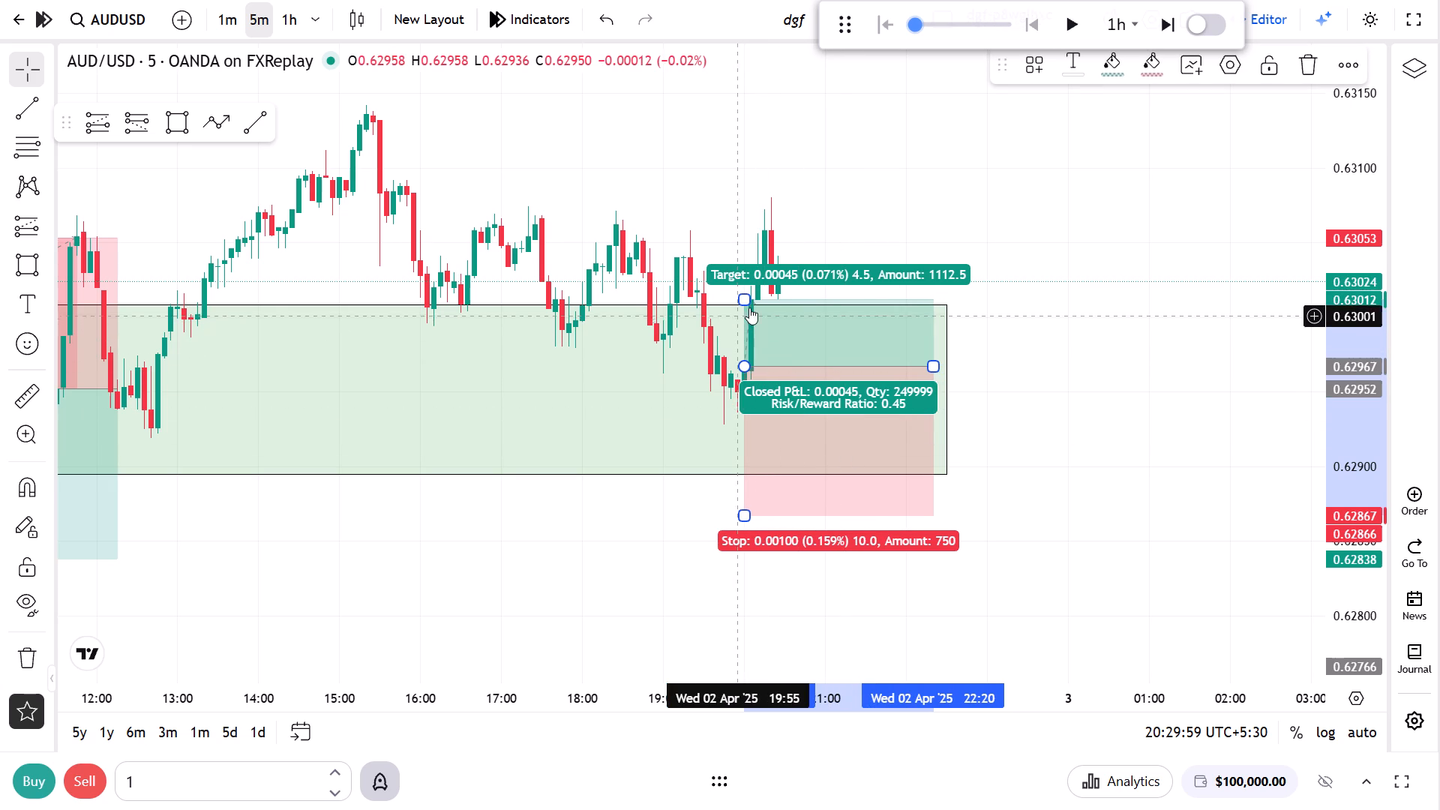
{"action": "left_click_drag", "start_coordinate": [748, 299], "coordinate": [749, 52]}
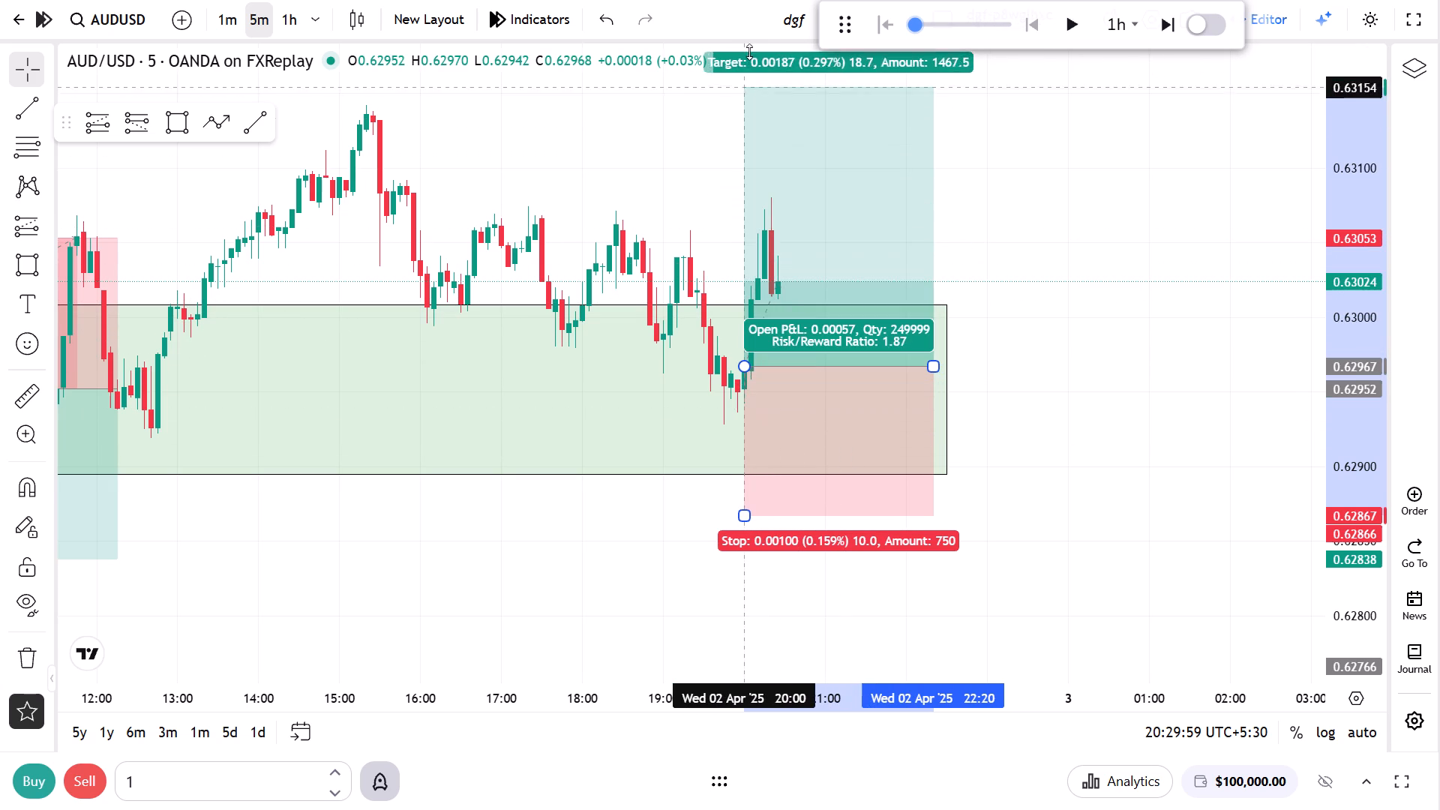
{"action": "left_click_drag", "start_coordinate": [749, 52], "coordinate": [751, 47]}
{"action": "left_click_drag", "start_coordinate": [711, 116], "coordinate": [712, 282]}
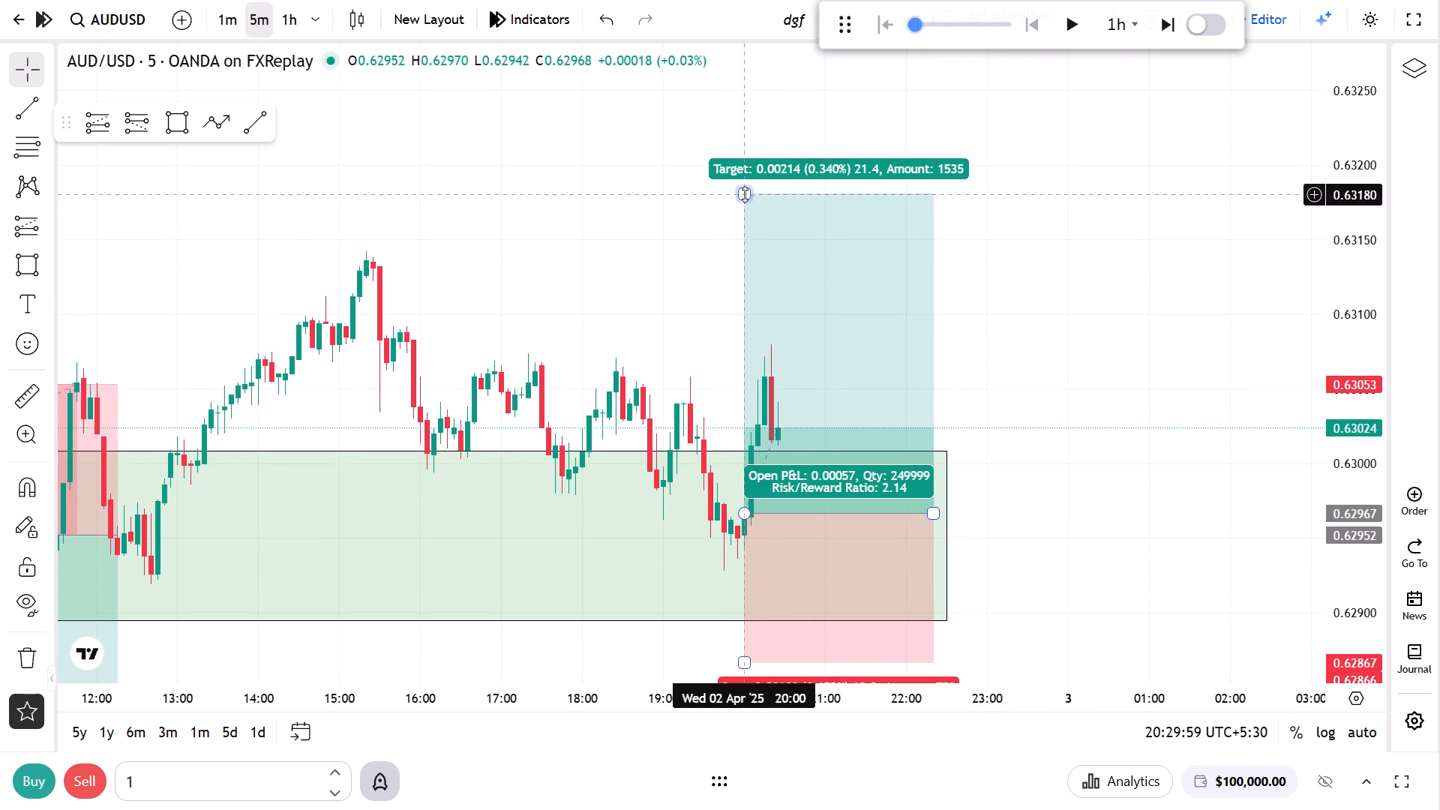
{"action": "left_click_drag", "start_coordinate": [745, 194], "coordinate": [742, 214]}
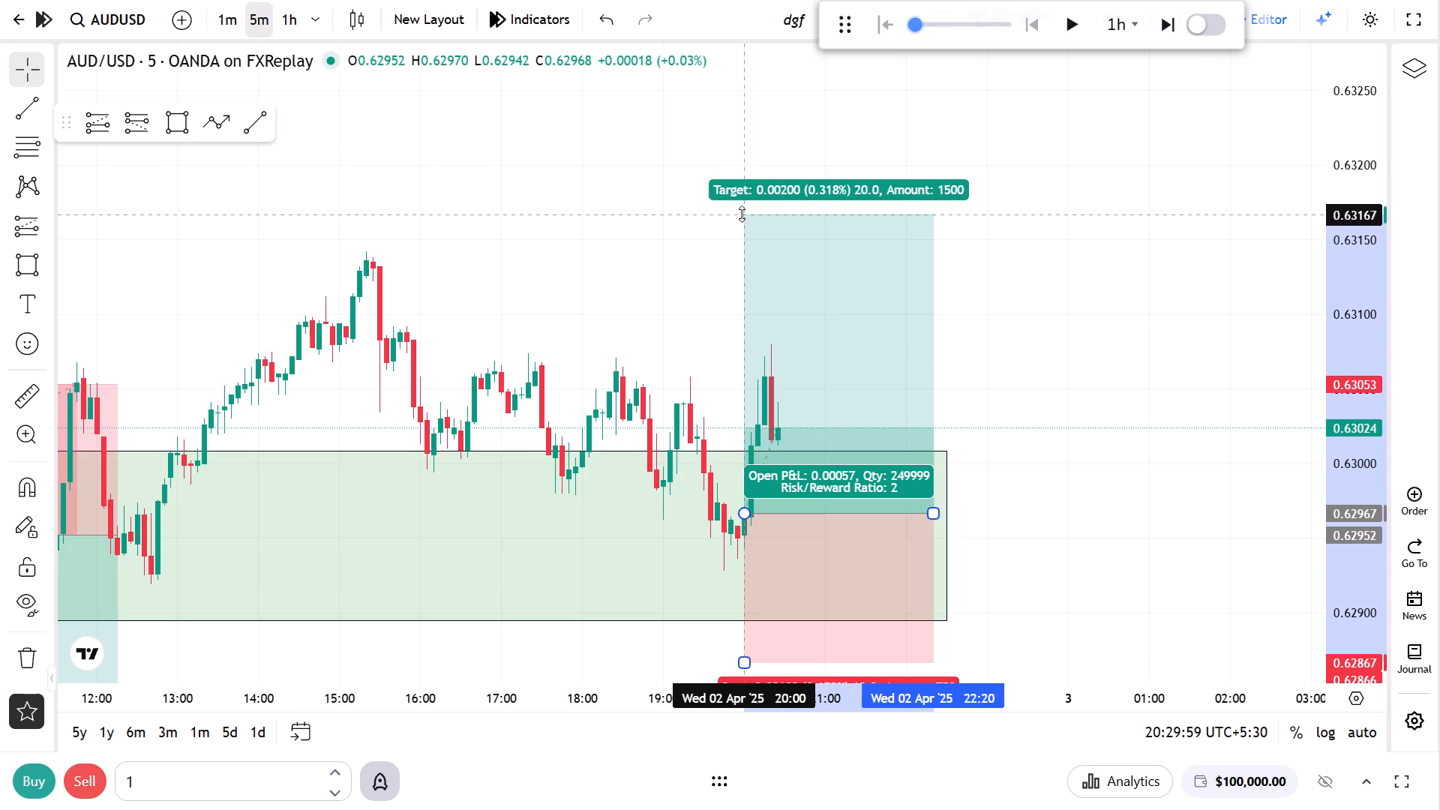
Play the replay at the 1h interval and pause it at 02:29:59 on 3 Apr.
{"action": "left_click_drag", "start_coordinate": [676, 279], "coordinate": [690, 287]}
{"action": "left_click", "coordinate": [932, 302]}
{"action": "left_click_drag", "start_coordinate": [1008, 286], "coordinate": [1010, 277]}
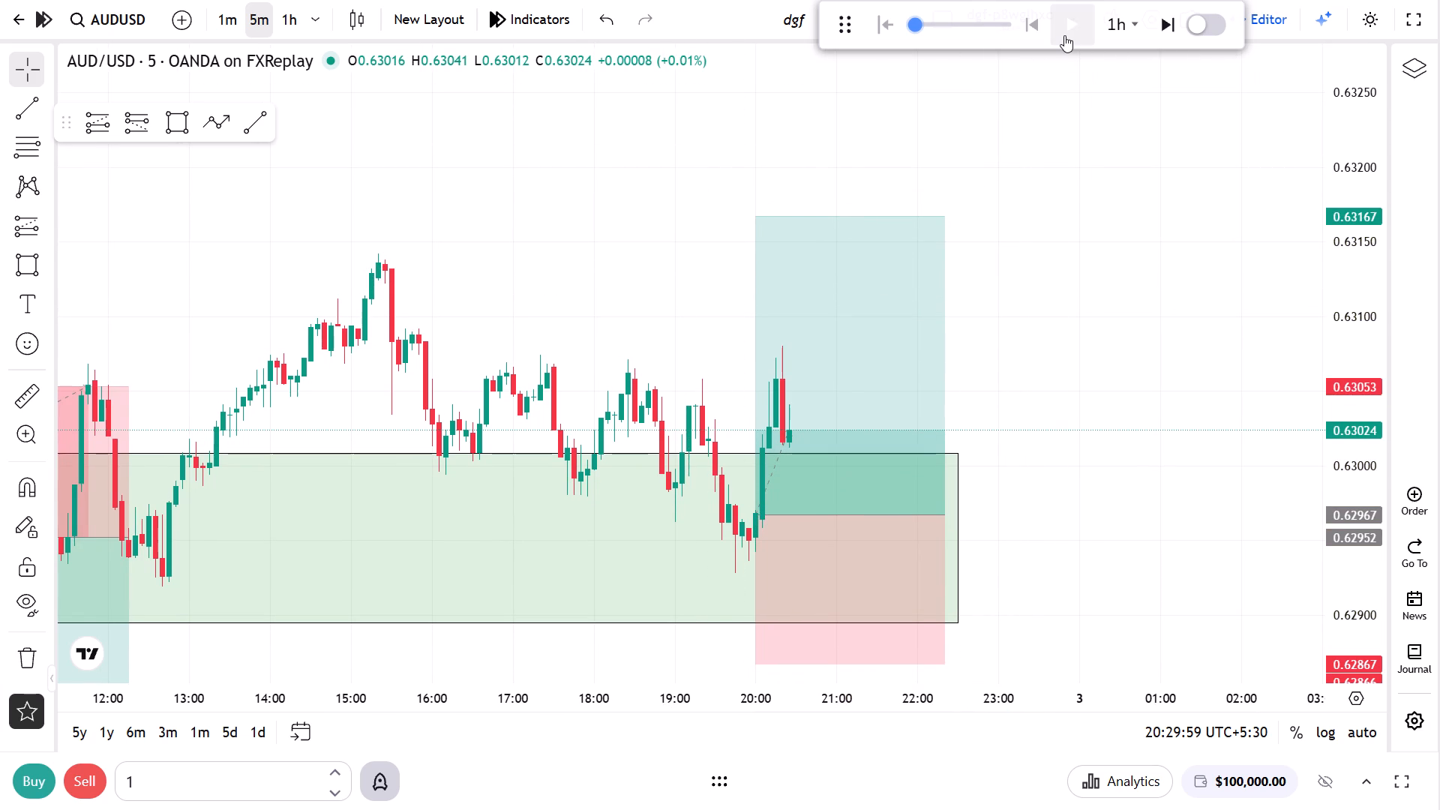
{"action": "left_click", "coordinate": [1064, 35]}
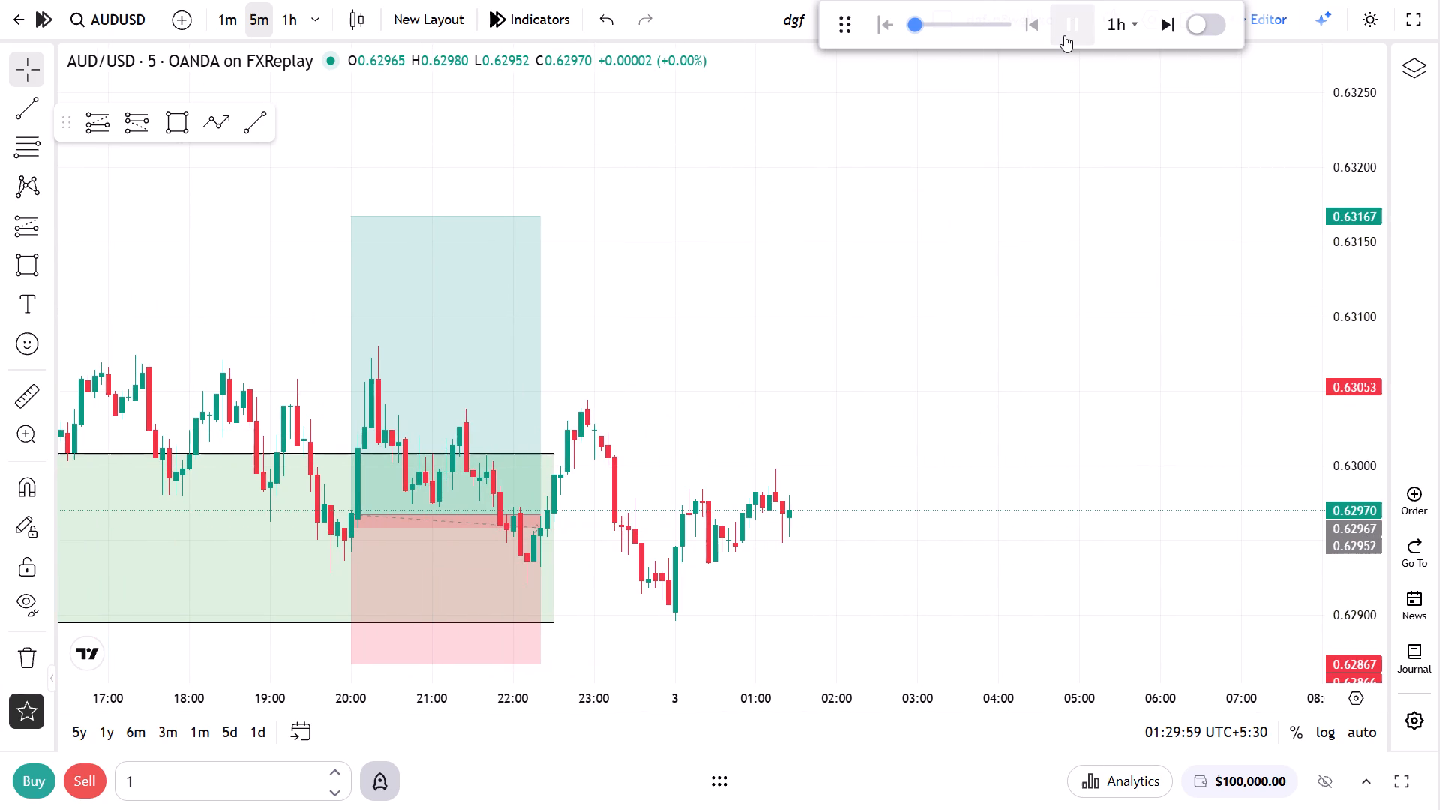
{"action": "left_click", "coordinate": [1064, 35]}
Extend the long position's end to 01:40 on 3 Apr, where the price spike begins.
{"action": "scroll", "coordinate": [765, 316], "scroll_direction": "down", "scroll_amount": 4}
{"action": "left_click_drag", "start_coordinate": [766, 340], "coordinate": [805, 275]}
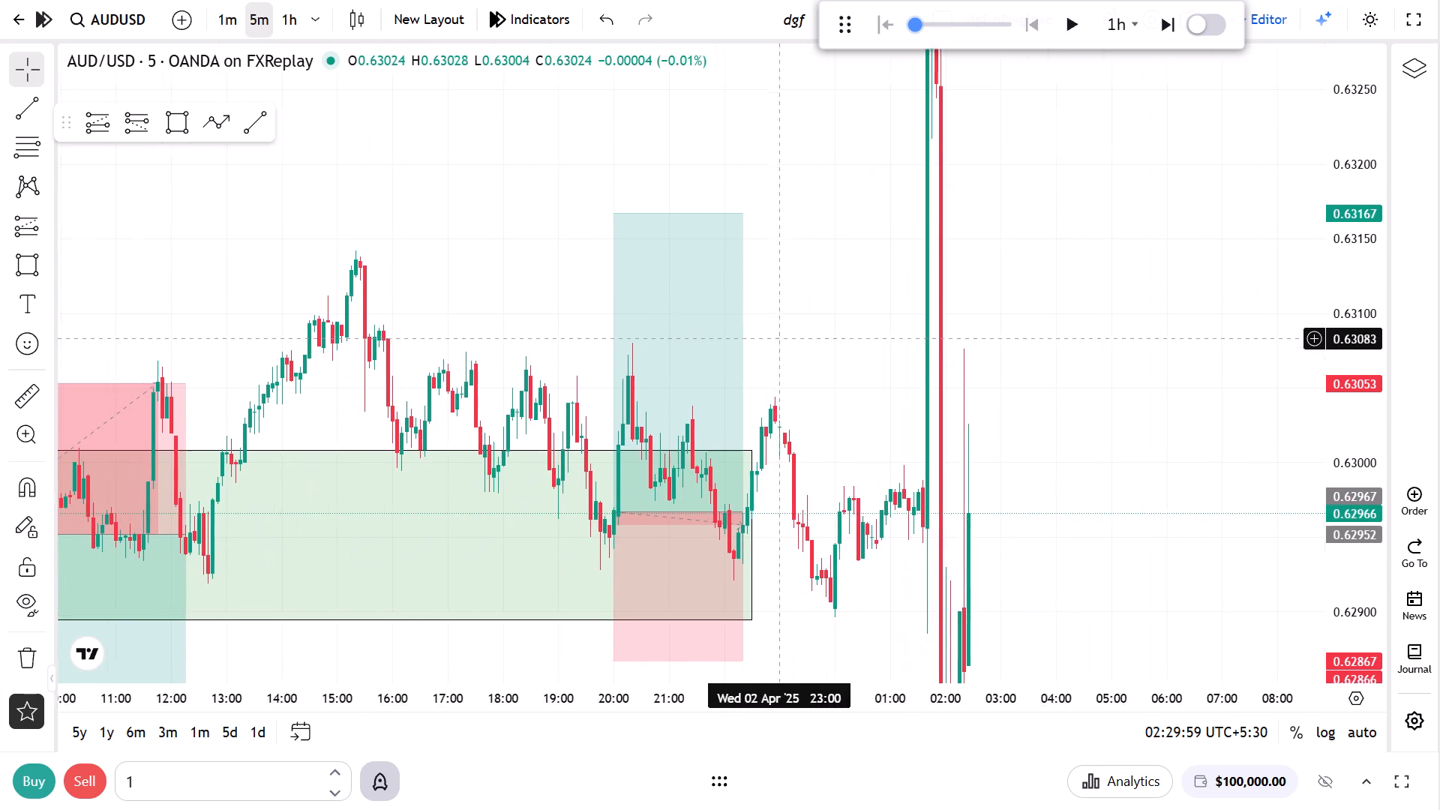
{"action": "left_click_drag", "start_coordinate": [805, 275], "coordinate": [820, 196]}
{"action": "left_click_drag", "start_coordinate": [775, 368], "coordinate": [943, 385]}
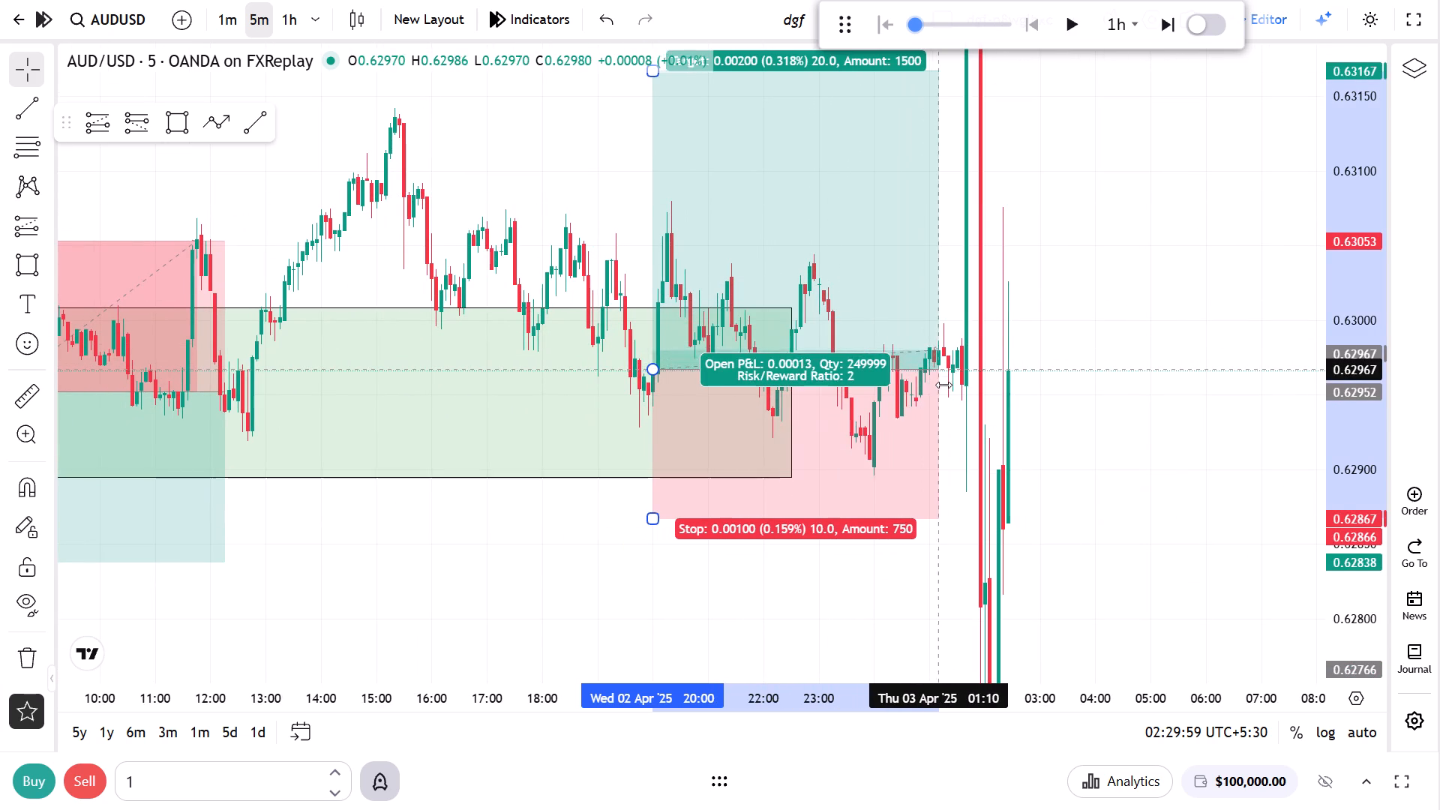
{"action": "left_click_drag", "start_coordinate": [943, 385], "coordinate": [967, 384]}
Examine the price spike on 3 Apr against both zones and the earlier positions on the 5-minute chart.
{"action": "left_click_drag", "start_coordinate": [1096, 322], "coordinate": [1072, 349]}
{"action": "scroll", "coordinate": [1068, 352], "scroll_direction": "down", "scroll_amount": 4}
{"action": "left_click_drag", "start_coordinate": [1358, 270], "coordinate": [1362, 283]}
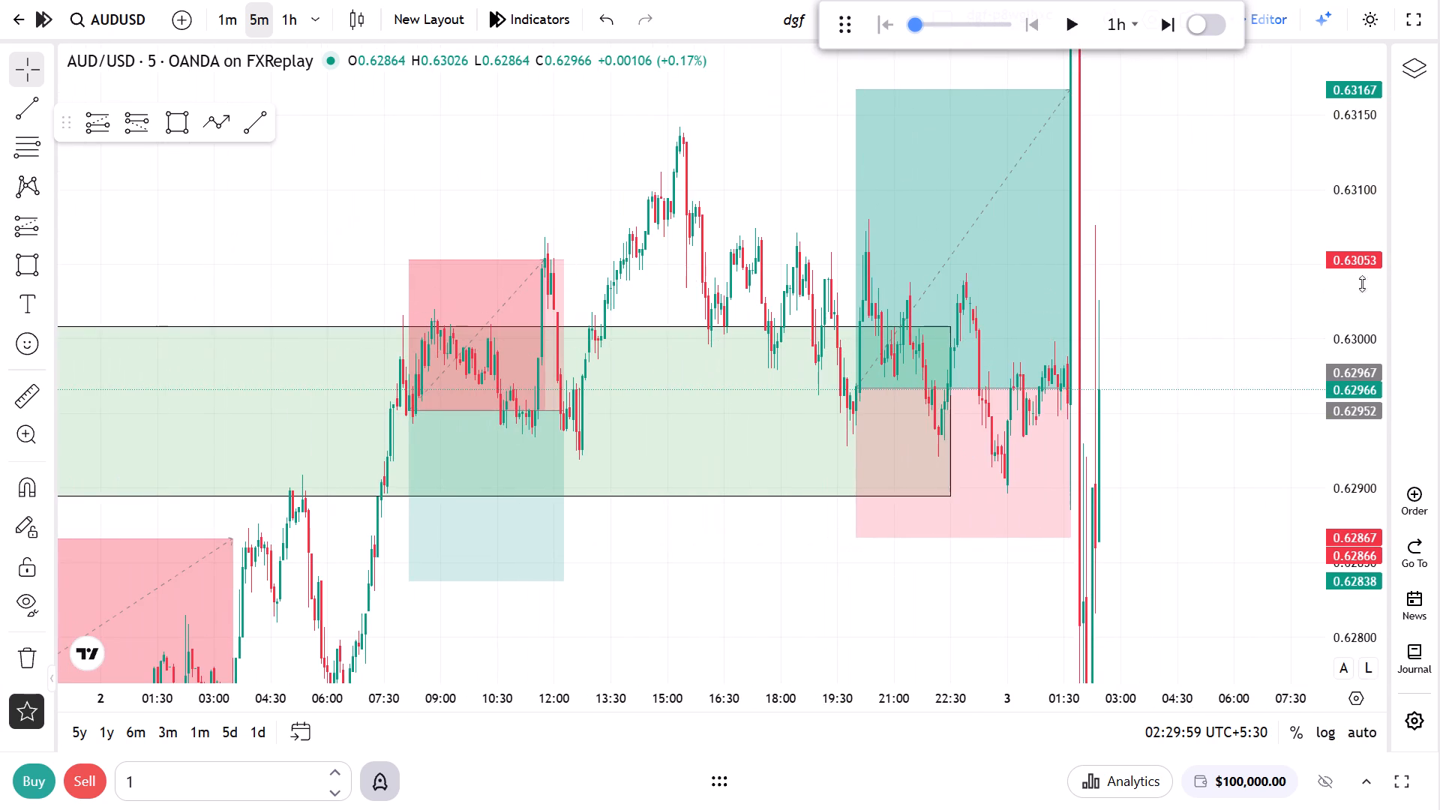
{"action": "left_click_drag", "start_coordinate": [1362, 283], "coordinate": [1355, 364]}
{"action": "left_click_drag", "start_coordinate": [1282, 425], "coordinate": [1210, 328]}
{"action": "scroll", "coordinate": [898, 557], "scroll_direction": "down", "scroll_amount": 5}
{"action": "left_click_drag", "start_coordinate": [898, 552], "coordinate": [975, 358]}
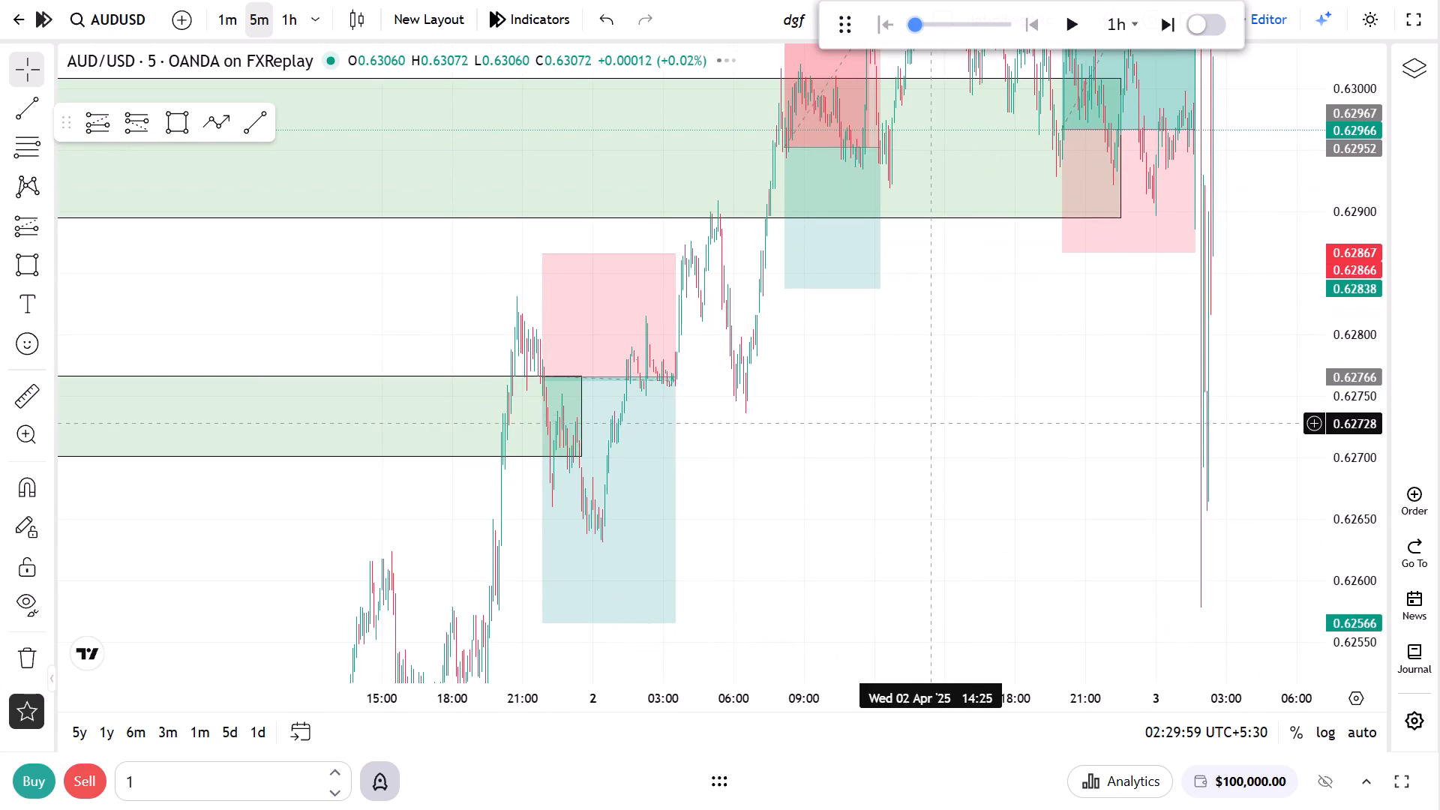
{"action": "left_click_drag", "start_coordinate": [928, 359], "coordinate": [737, 483]}
{"action": "left_click_drag", "start_coordinate": [926, 480], "coordinate": [898, 595]}
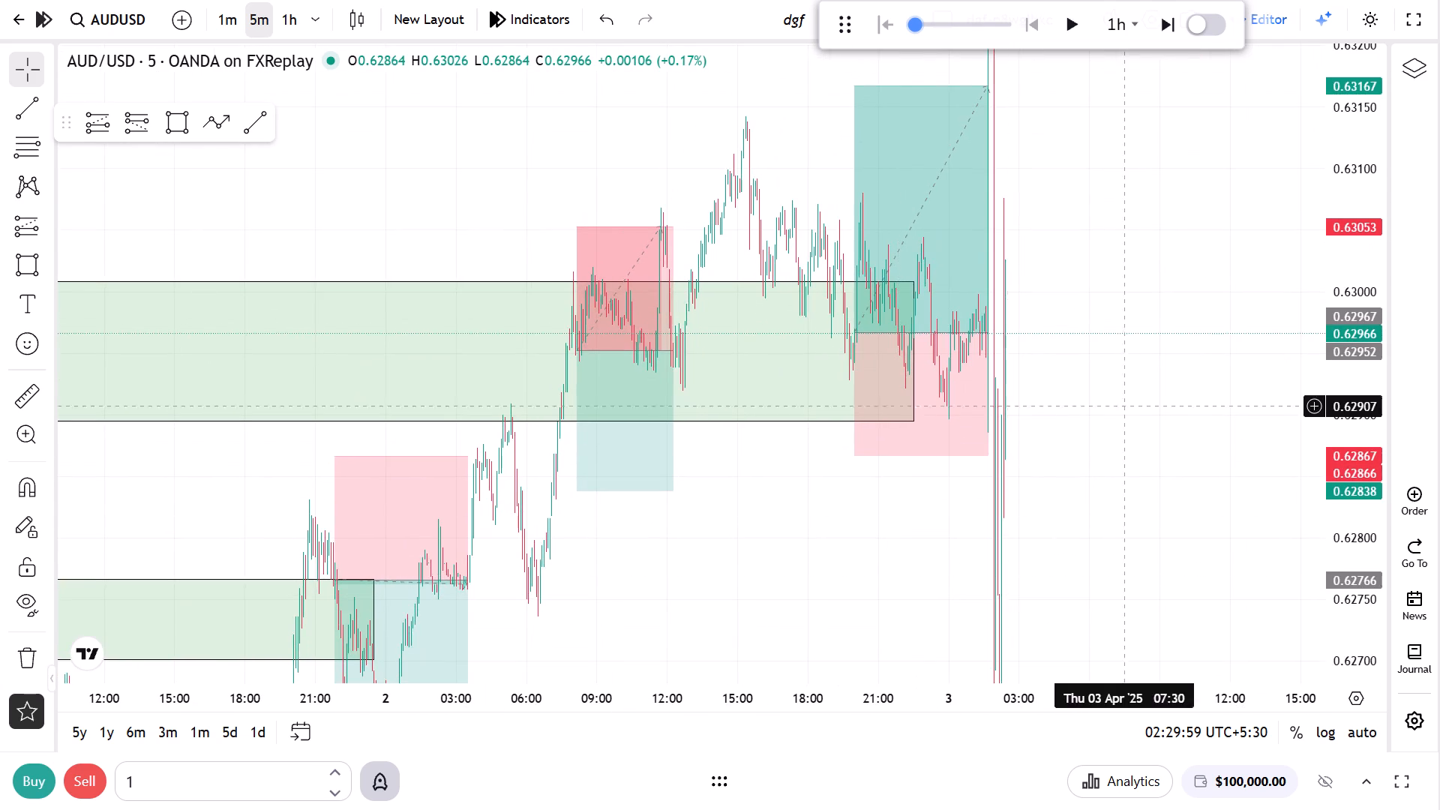
{"action": "left_click_drag", "start_coordinate": [1132, 403], "coordinate": [1125, 442]}
{"action": "left_click_drag", "start_coordinate": [1125, 412], "coordinate": [1125, 264]}
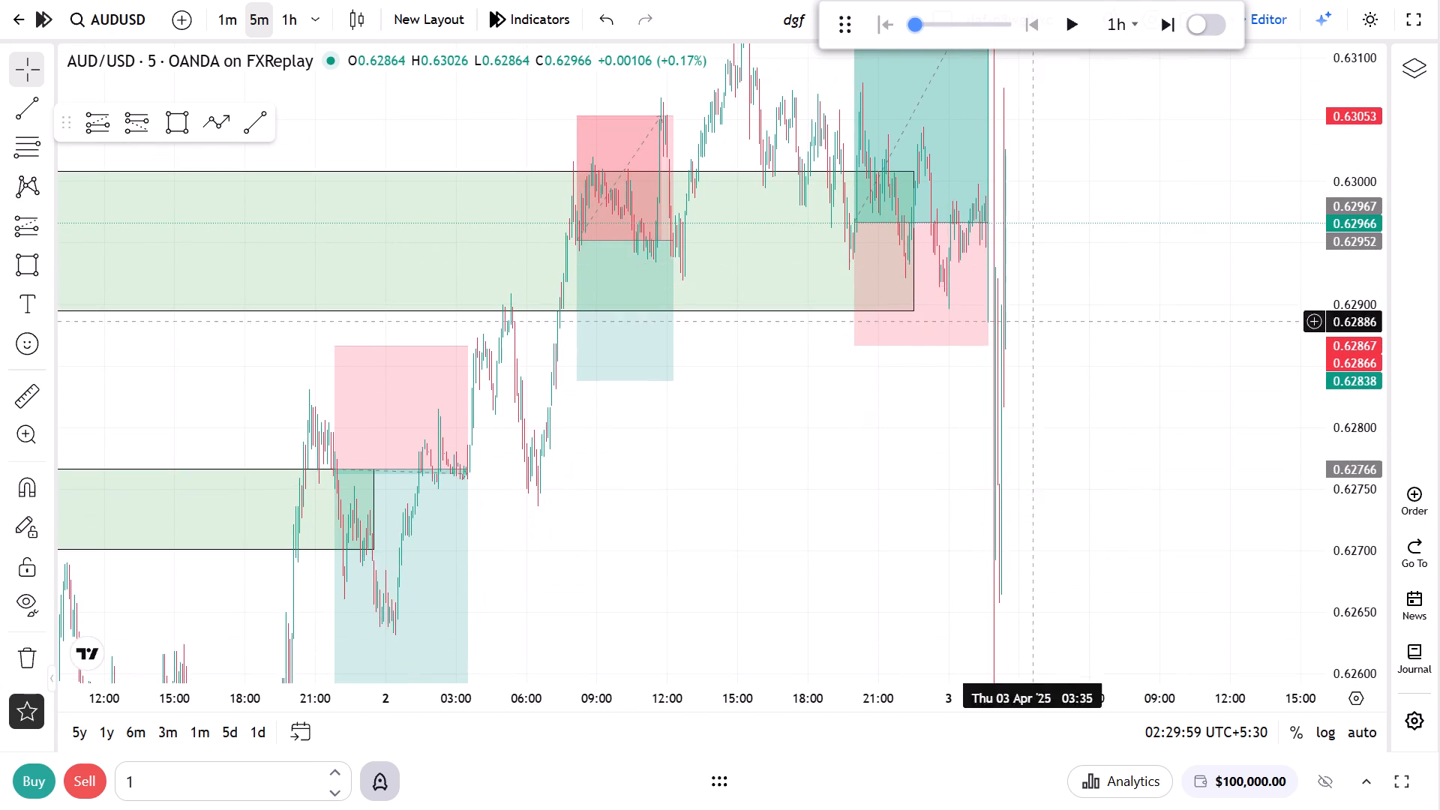
{"action": "left_click_drag", "start_coordinate": [830, 419], "coordinate": [871, 371]}
{"action": "left_click_drag", "start_coordinate": [850, 420], "coordinate": [955, 234]}
{"action": "left_click", "coordinate": [855, 346]}
{"action": "scroll", "coordinate": [1185, 364], "scroll_direction": "down", "scroll_amount": 4}
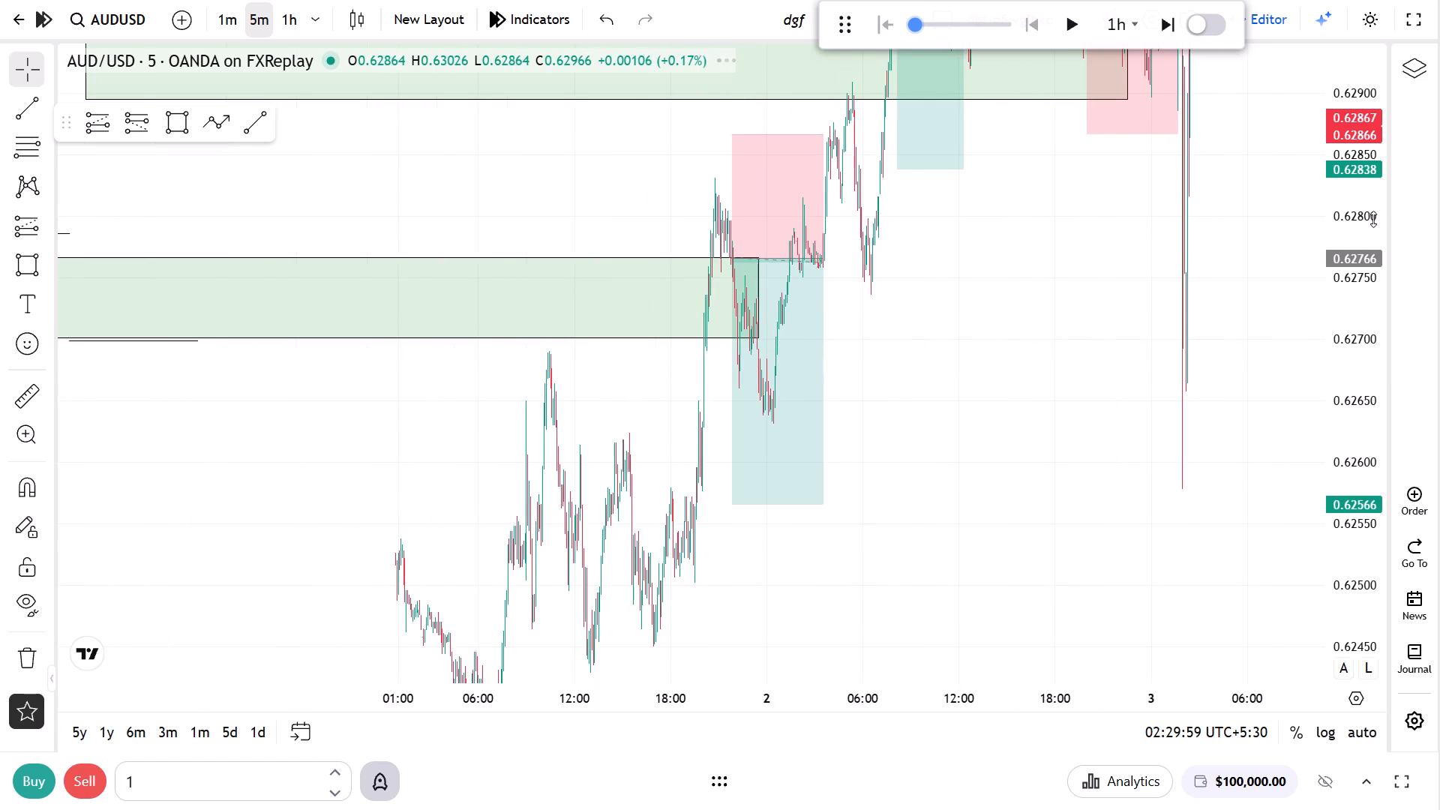
Shorten the target of the short position at the lower zone to 0.62665.
{"action": "left_click_drag", "start_coordinate": [1372, 219], "coordinate": [1305, 514]}
{"action": "scroll", "coordinate": [981, 501], "scroll_direction": "up", "scroll_amount": 4}
{"action": "left_click_drag", "start_coordinate": [886, 409], "coordinate": [853, 492]}
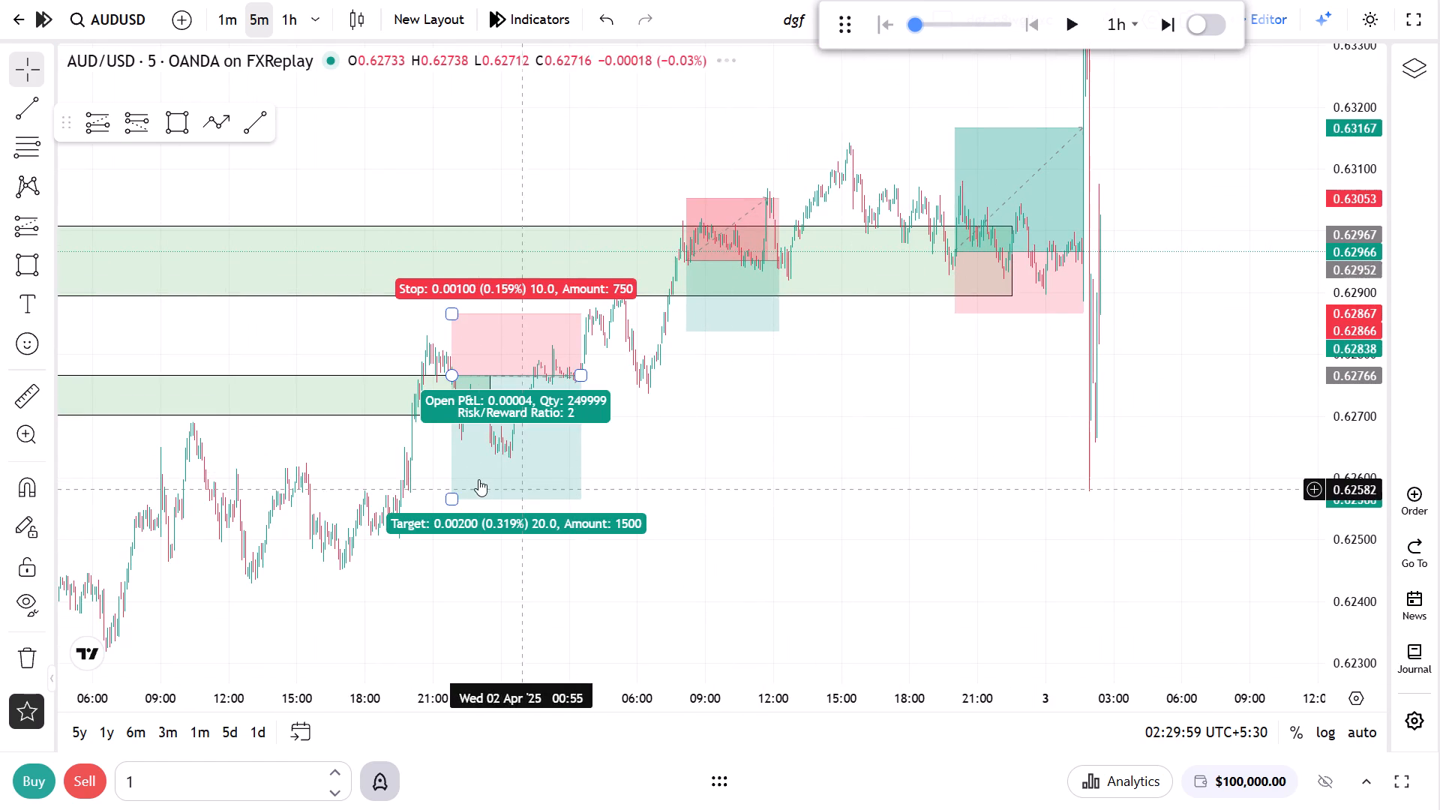
{"action": "left_click_drag", "start_coordinate": [452, 498], "coordinate": [460, 454]}
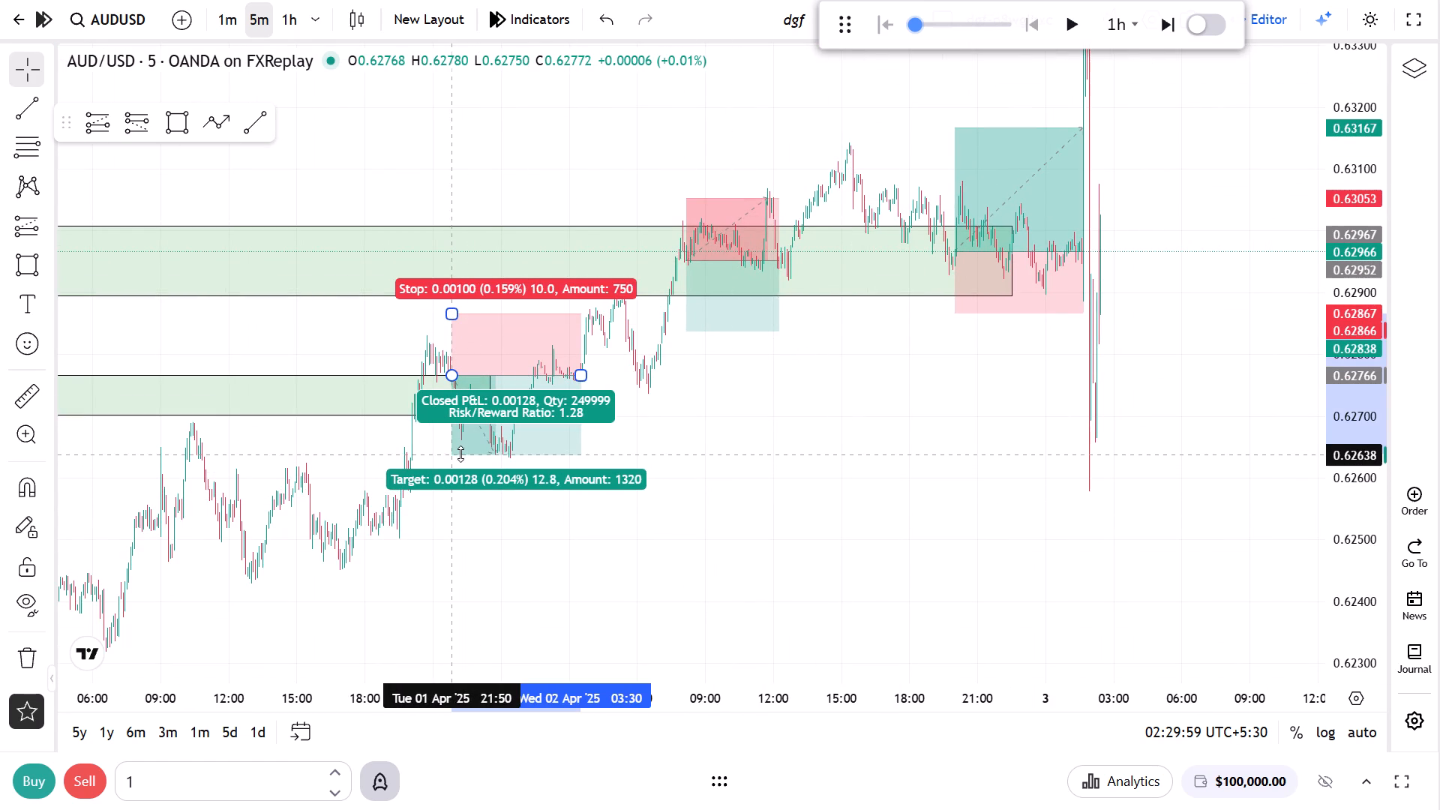
{"action": "left_click_drag", "start_coordinate": [460, 454], "coordinate": [464, 433]}
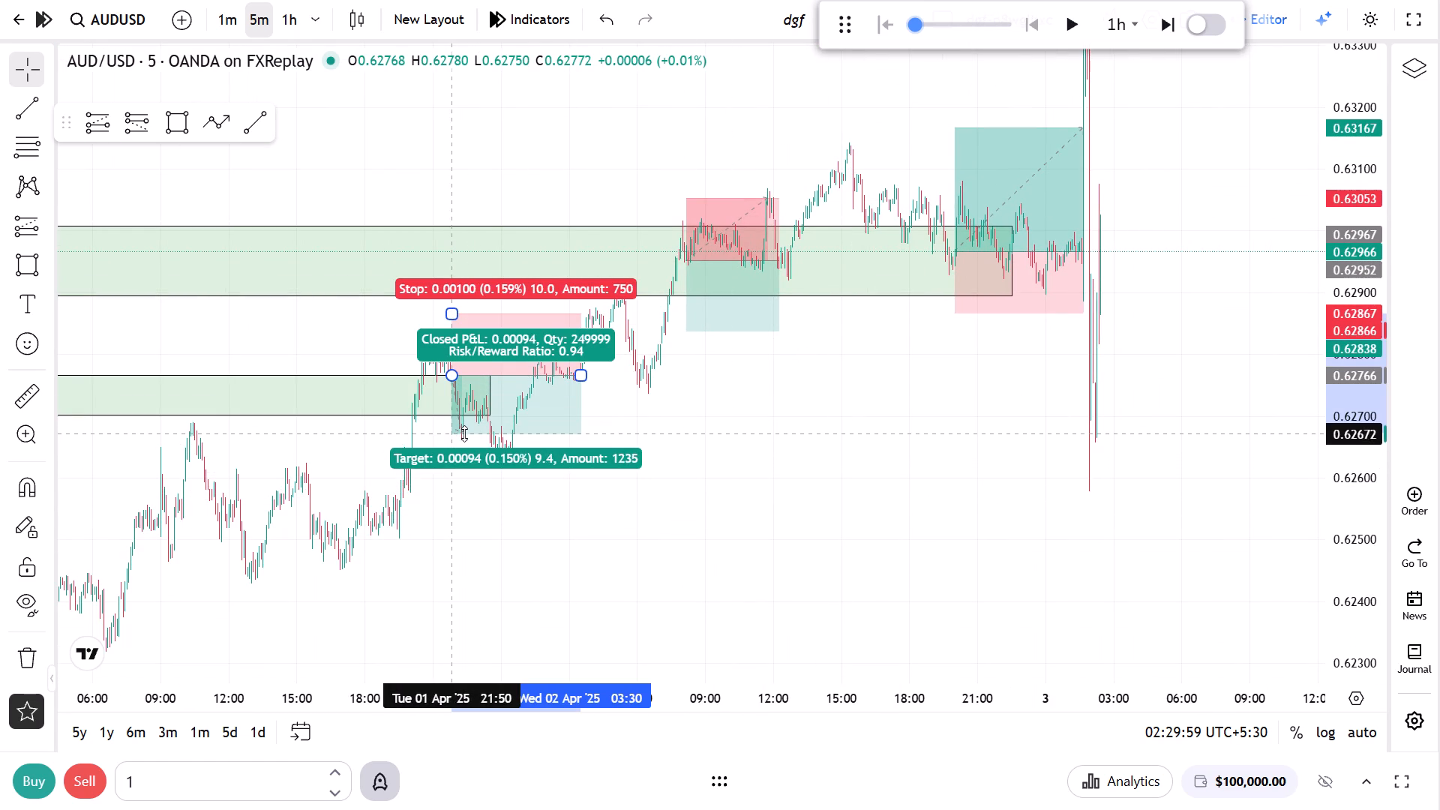
{"action": "left_click_drag", "start_coordinate": [464, 433], "coordinate": [463, 438]}
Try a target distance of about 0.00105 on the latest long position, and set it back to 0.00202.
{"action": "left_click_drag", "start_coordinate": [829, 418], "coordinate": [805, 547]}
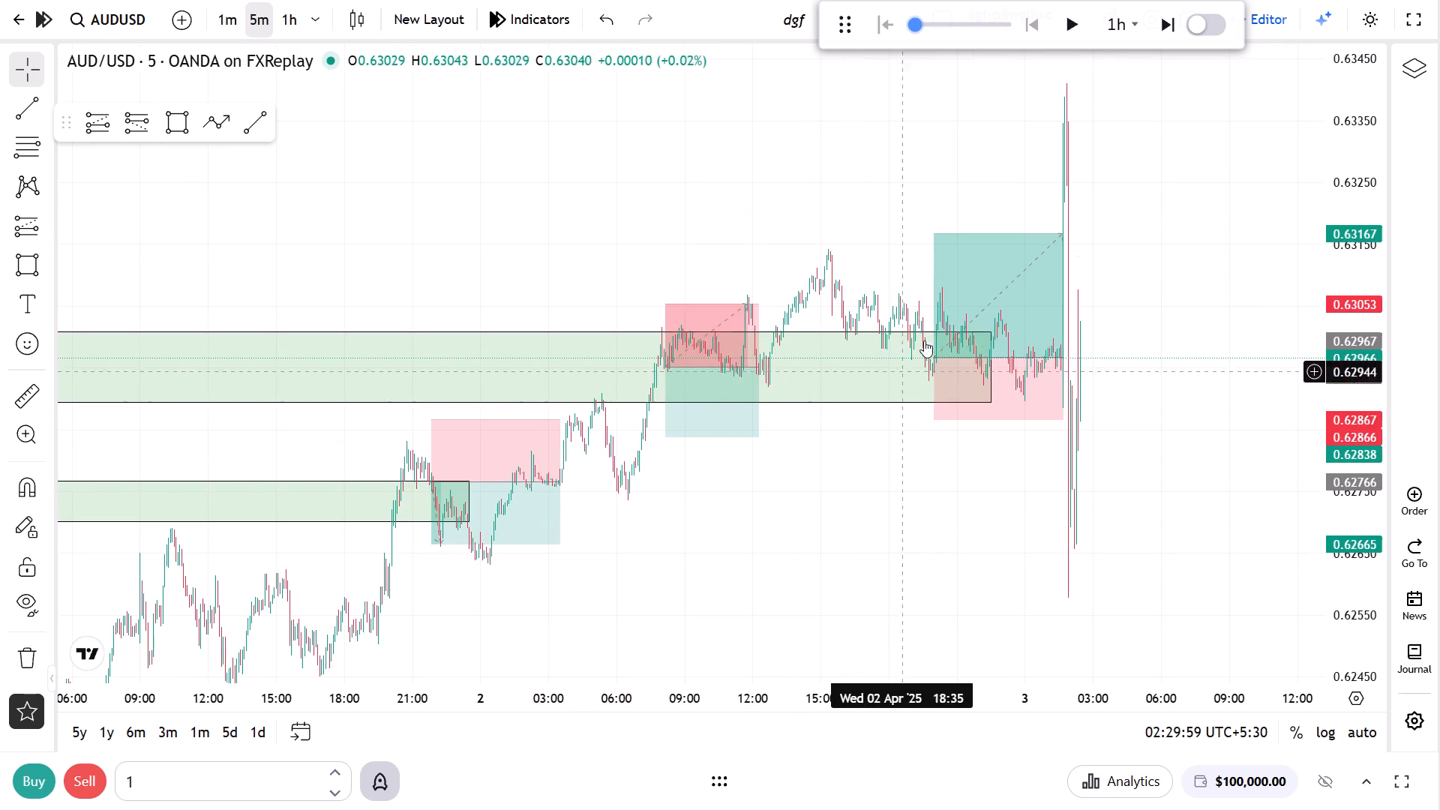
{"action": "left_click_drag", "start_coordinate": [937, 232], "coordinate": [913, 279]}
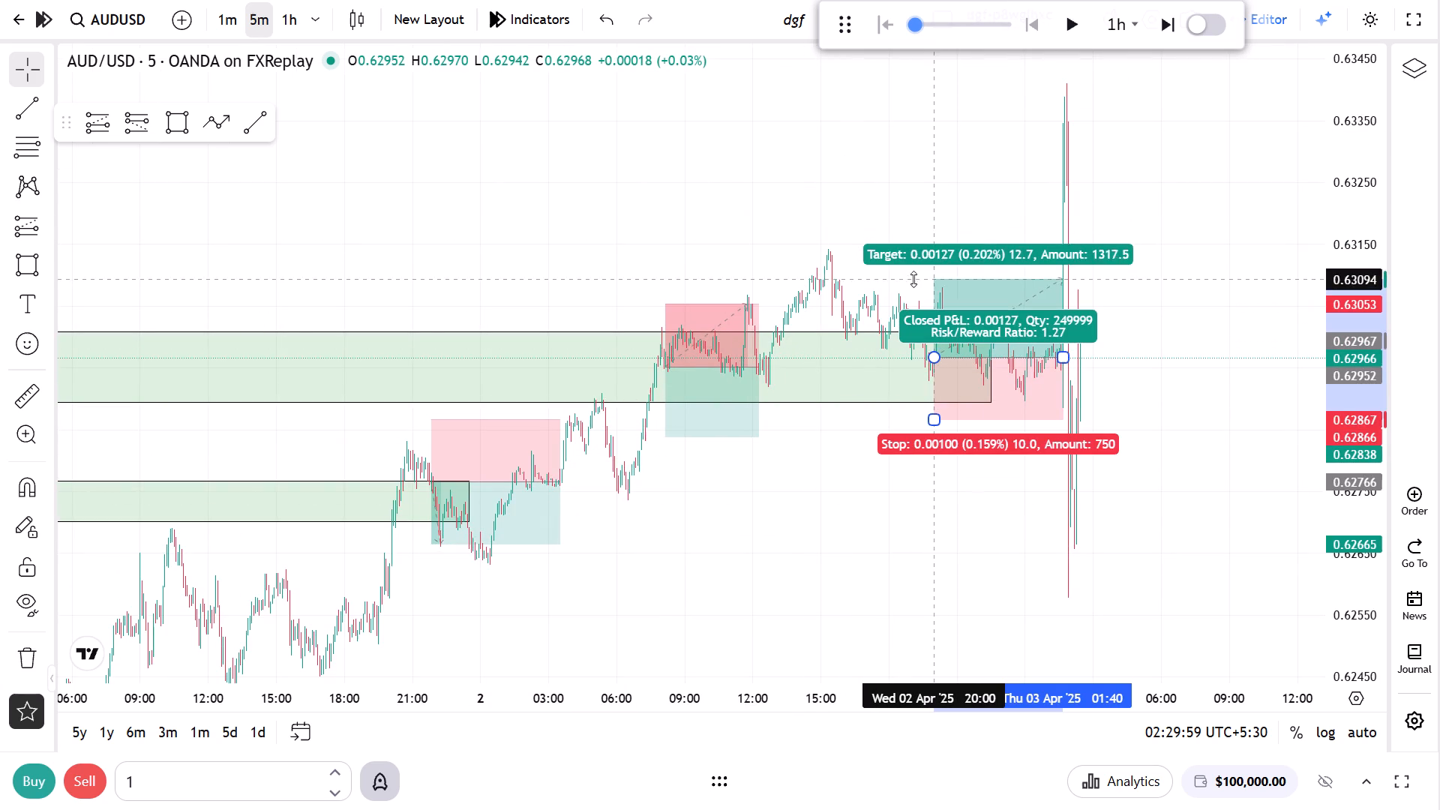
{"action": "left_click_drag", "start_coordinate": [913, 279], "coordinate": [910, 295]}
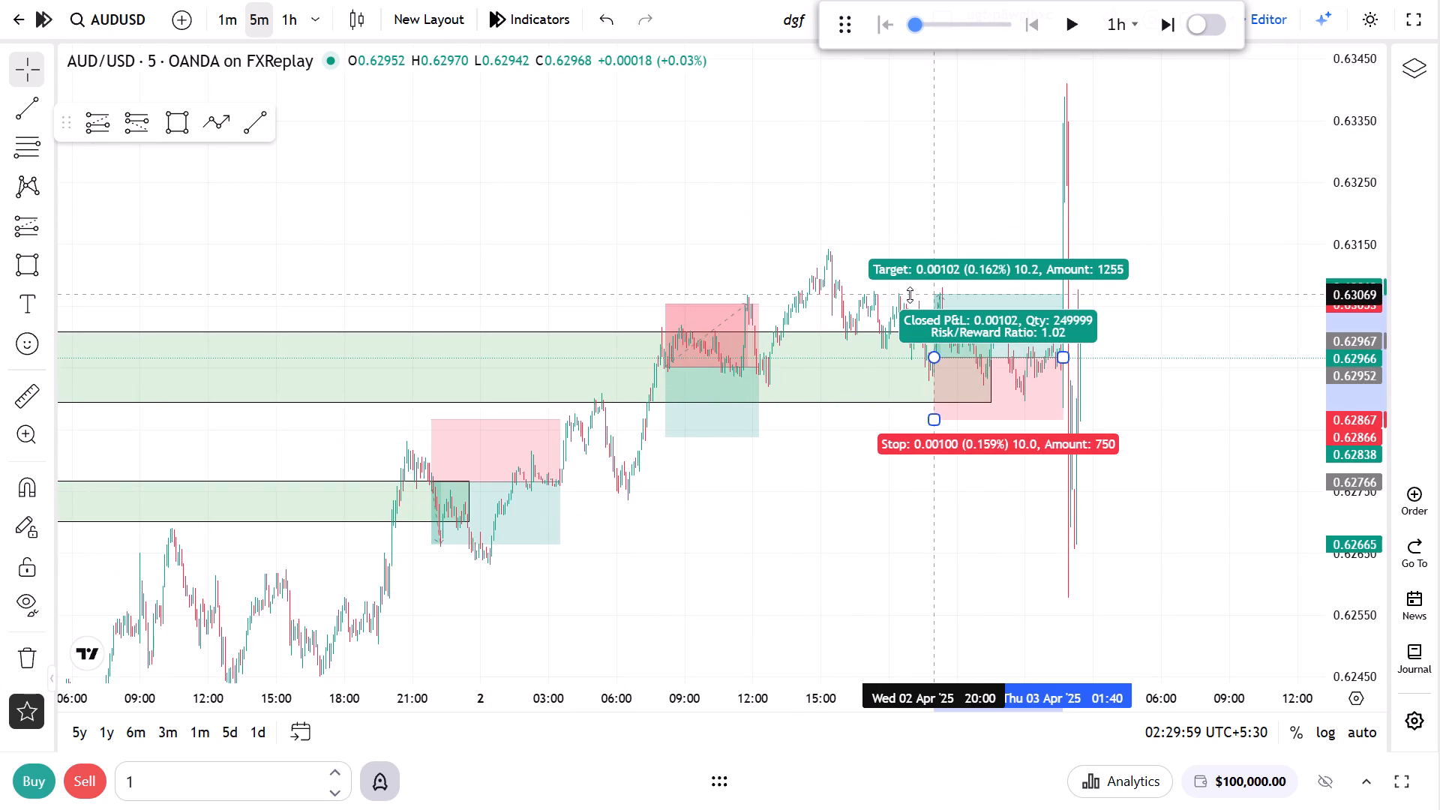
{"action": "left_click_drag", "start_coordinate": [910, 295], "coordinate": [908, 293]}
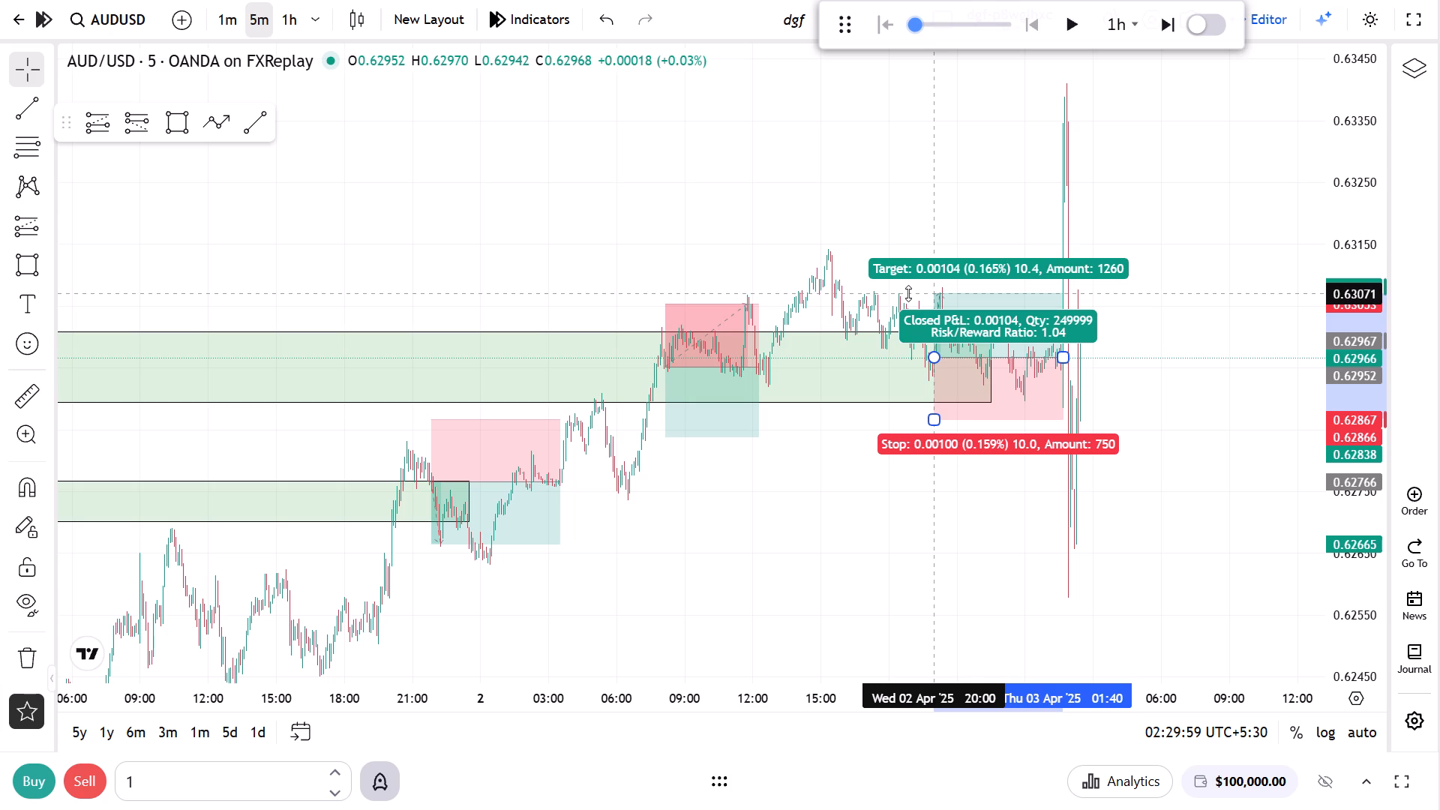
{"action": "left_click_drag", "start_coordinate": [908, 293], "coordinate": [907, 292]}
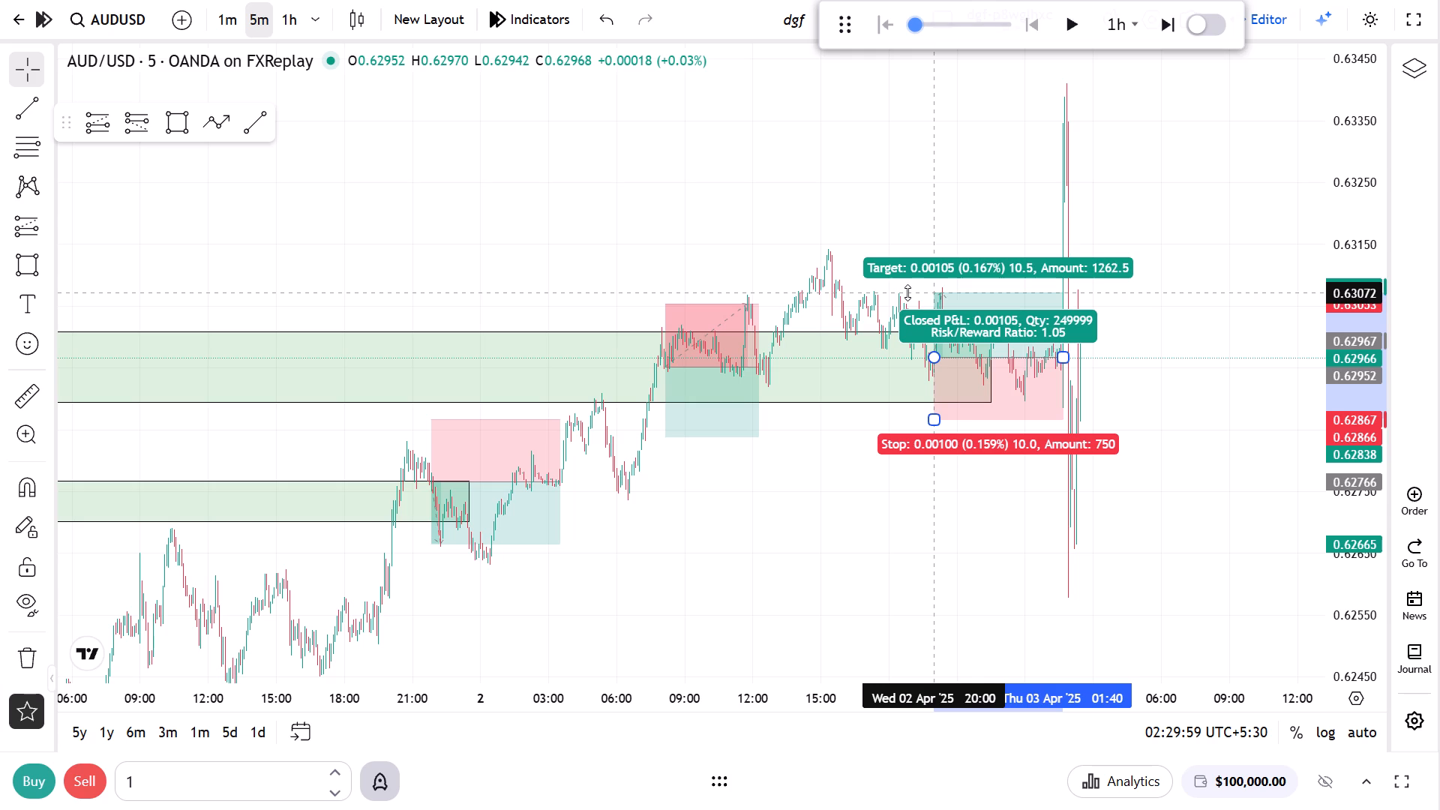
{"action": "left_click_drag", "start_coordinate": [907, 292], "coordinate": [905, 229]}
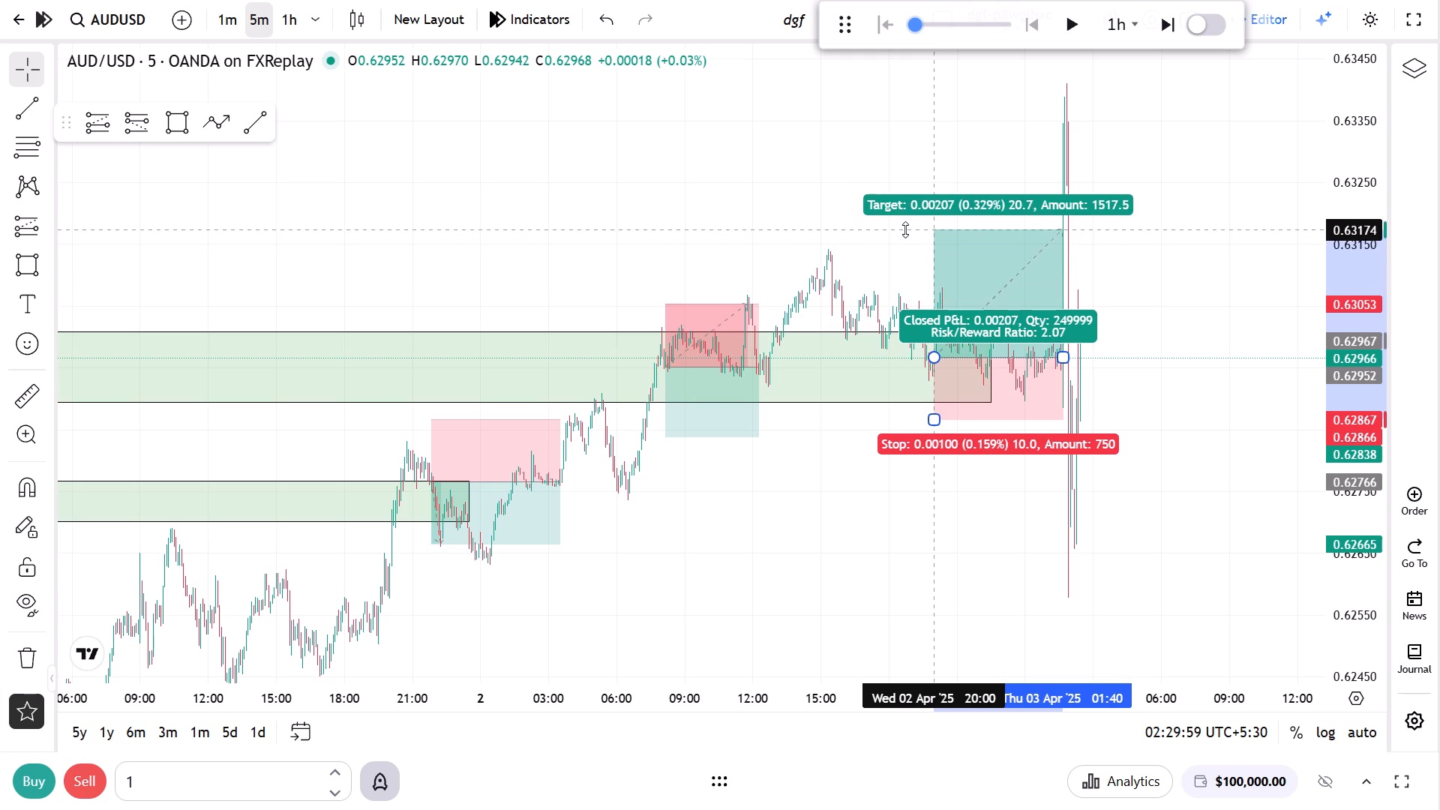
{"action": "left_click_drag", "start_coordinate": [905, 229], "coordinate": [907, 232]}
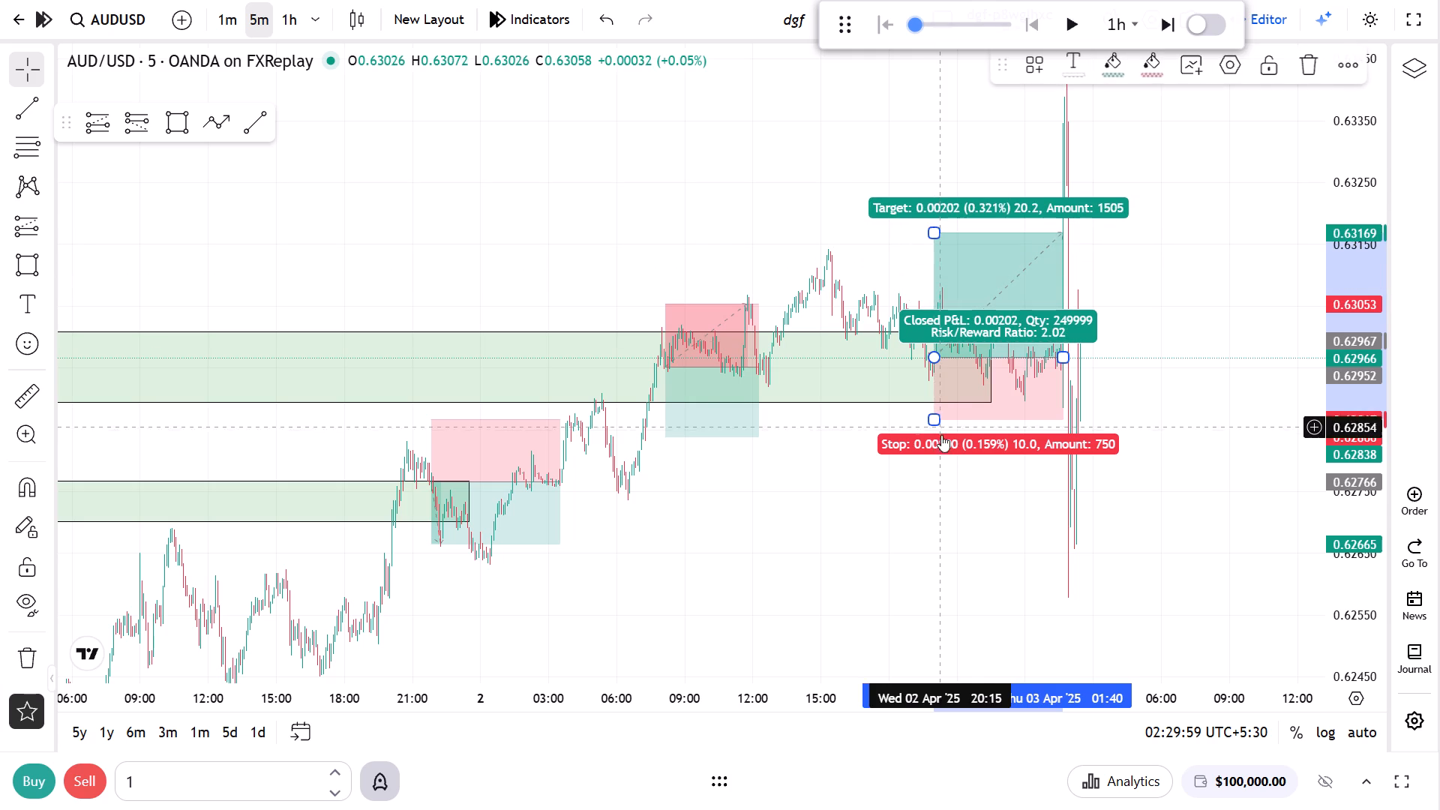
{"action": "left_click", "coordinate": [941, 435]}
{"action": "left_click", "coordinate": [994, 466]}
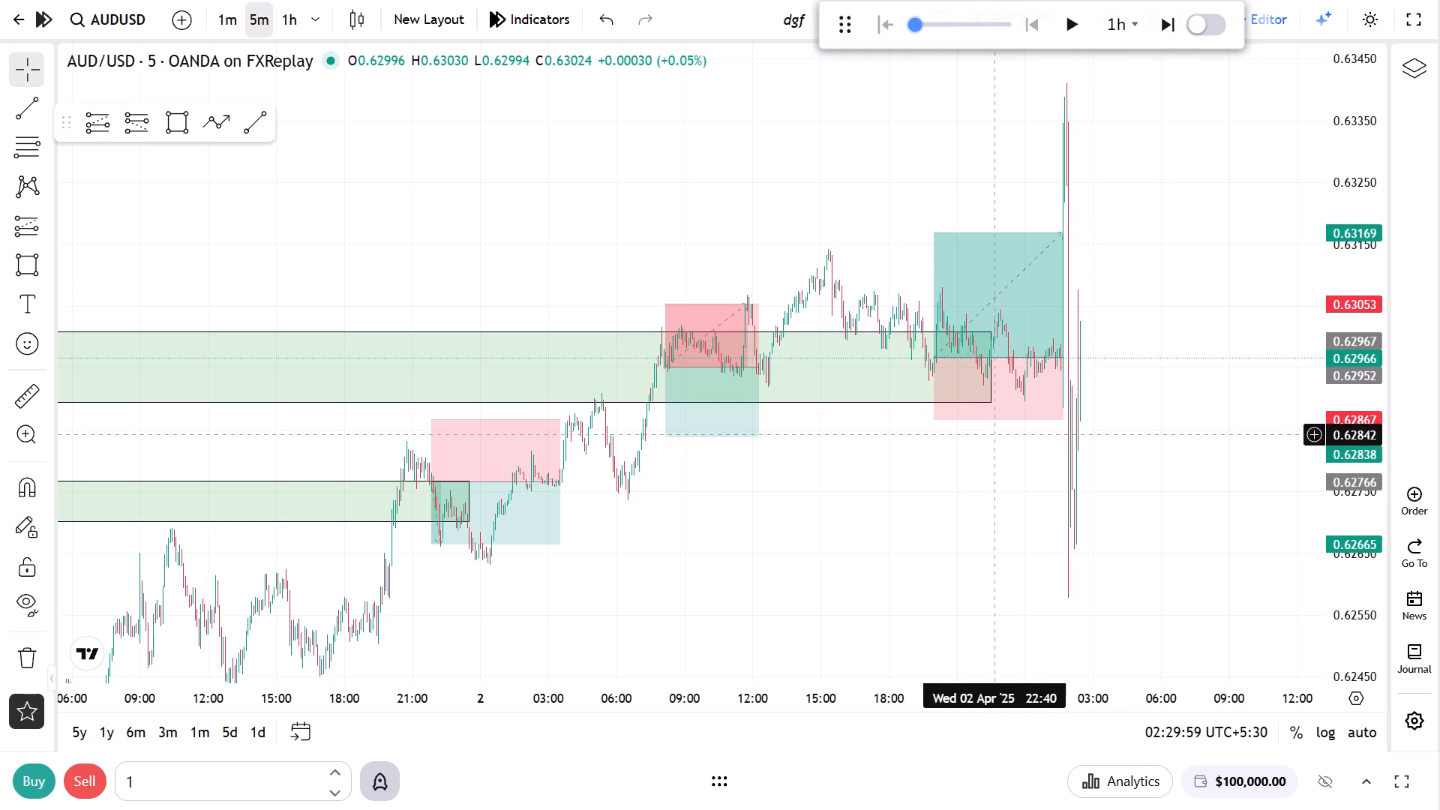
Reduce the latest long position's target to 0.63077 and pull its end back to about 21:00 on 2 Apr.
{"action": "scroll", "coordinate": [876, 520], "scroll_direction": "up", "scroll_amount": 2}
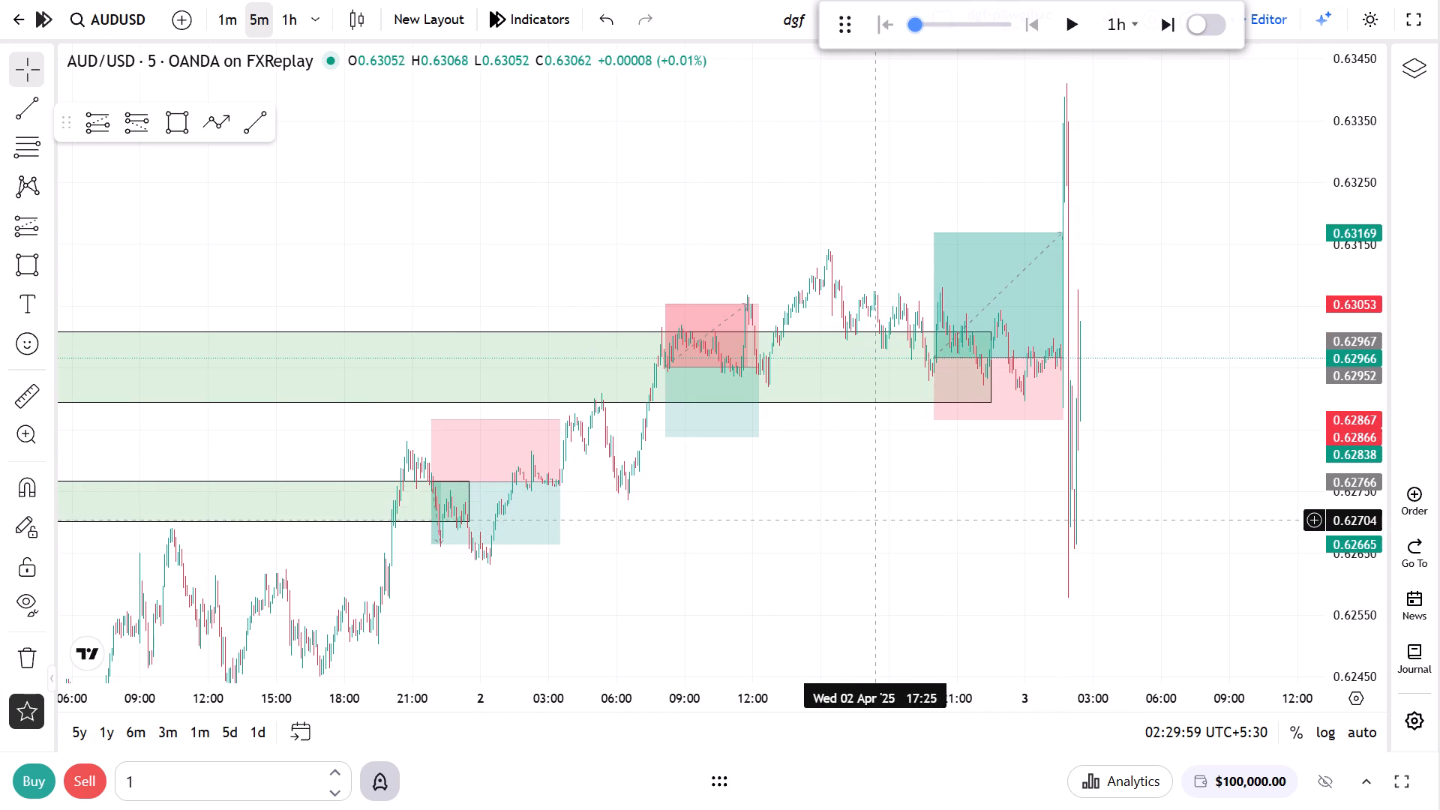
{"action": "scroll", "coordinate": [876, 520], "scroll_direction": "up", "scroll_amount": 3}
{"action": "scroll", "coordinate": [880, 510], "scroll_direction": "down", "scroll_amount": 4}
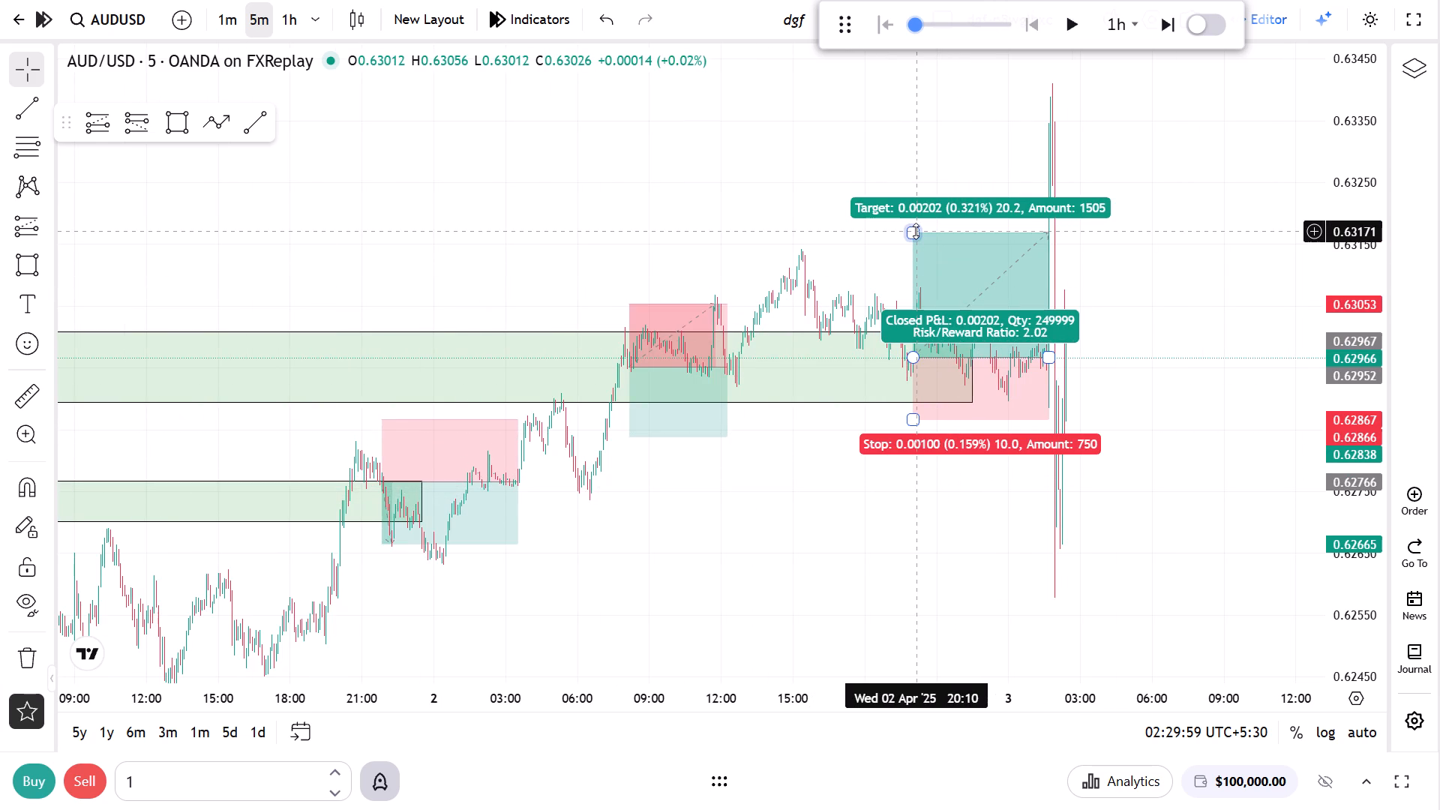
{"action": "left_click_drag", "start_coordinate": [916, 231], "coordinate": [897, 284]}
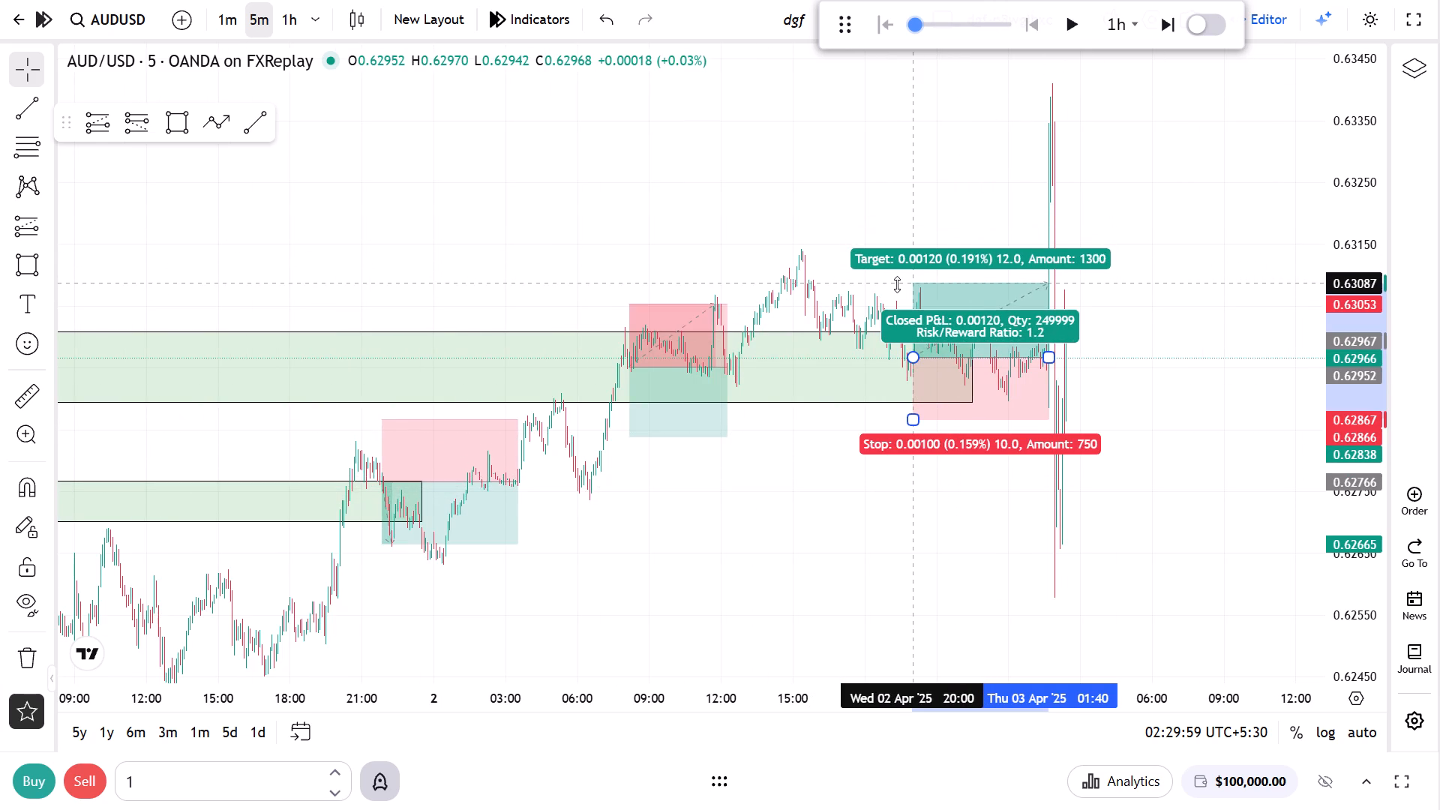
{"action": "left_click_drag", "start_coordinate": [897, 284], "coordinate": [897, 289]}
{"action": "left_click_drag", "start_coordinate": [1048, 355], "coordinate": [935, 366]}
Switch to the 1-hour chart and review the latest candles together with the marked zones and positions.
{"action": "left_click_drag", "start_coordinate": [894, 590], "coordinate": [871, 574]}
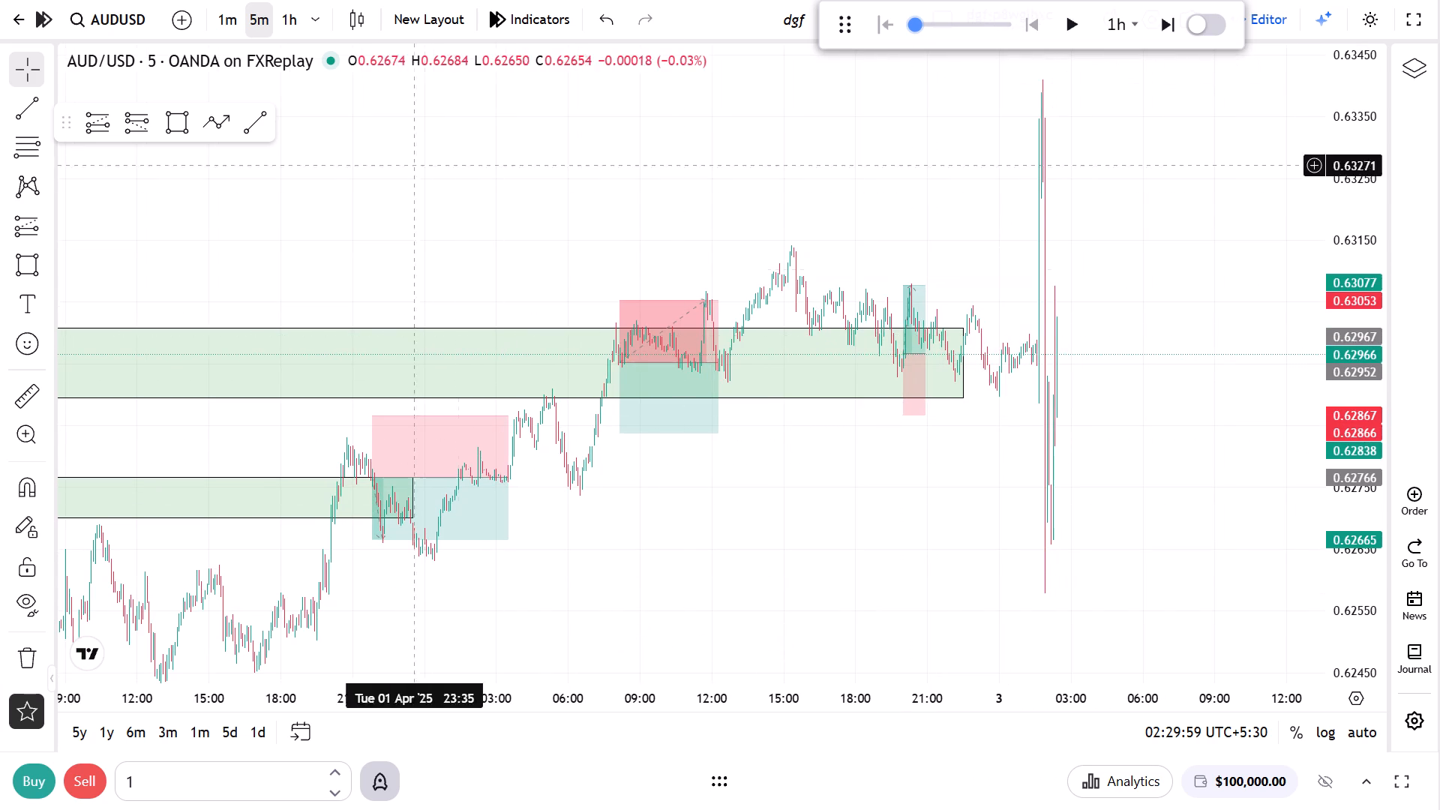
{"action": "left_click", "coordinate": [289, 29]}
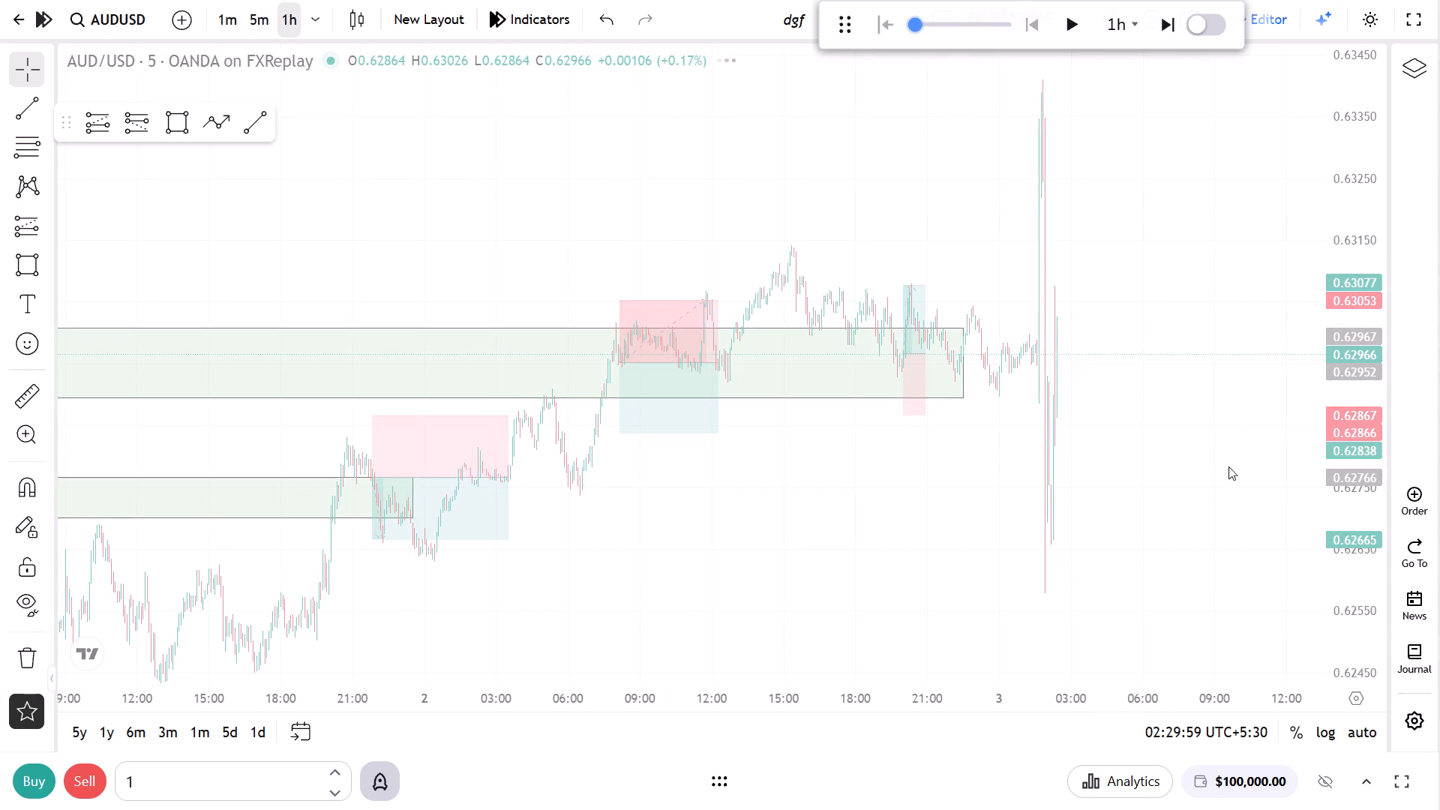
{"action": "scroll", "coordinate": [1078, 553], "scroll_direction": "up", "scroll_amount": 5}
{"action": "left_click_drag", "start_coordinate": [1066, 520], "coordinate": [1224, 481]}
{"action": "scroll", "coordinate": [1108, 511], "scroll_direction": "up", "scroll_amount": 3}
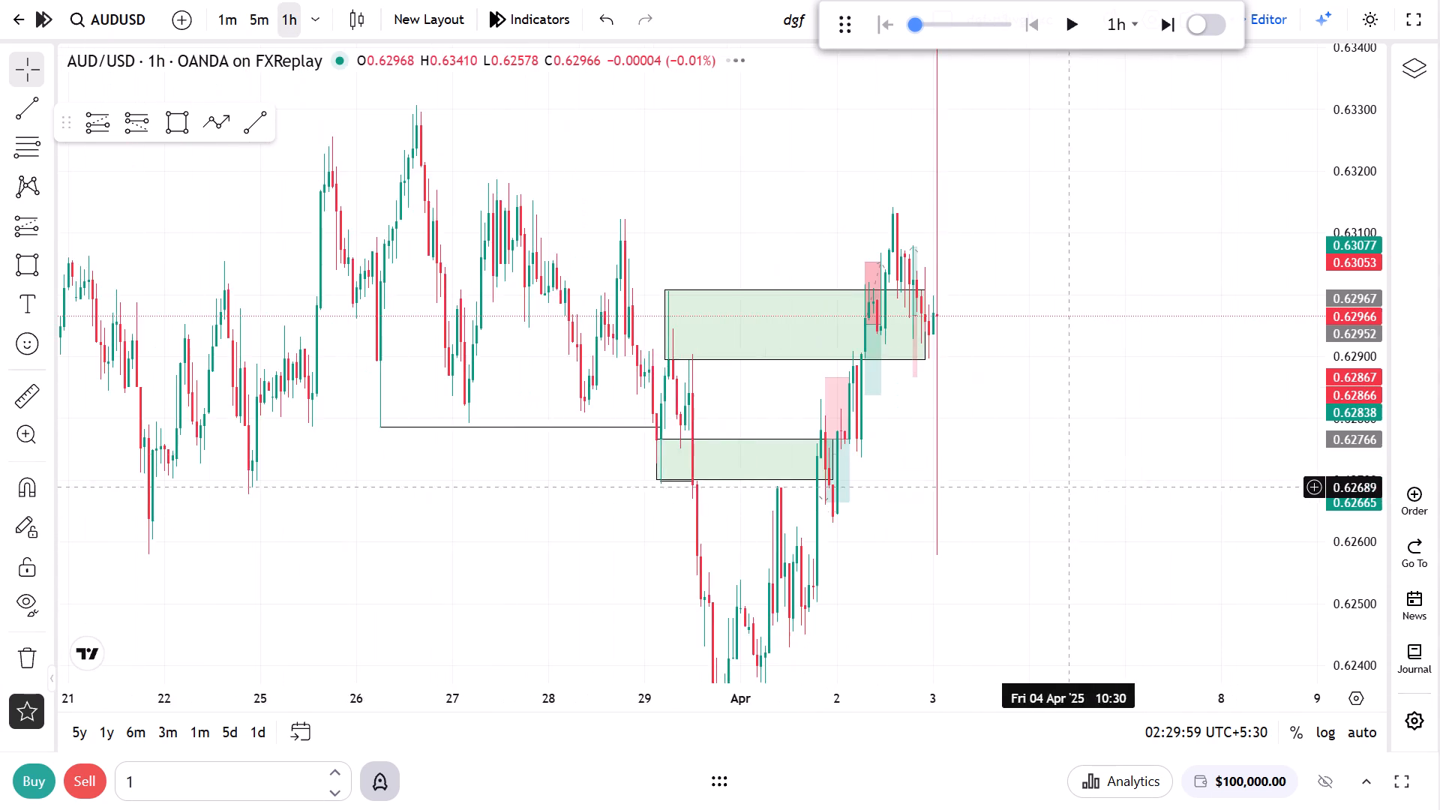
Pull the end of the short position at the lower zone back to about 01:30 on 2 Apr.
{"action": "left_click_drag", "start_coordinate": [1008, 454], "coordinate": [1071, 463]}
{"action": "left_click_drag", "start_coordinate": [1074, 424], "coordinate": [1120, 629]}
{"action": "left_click_drag", "start_coordinate": [931, 622], "coordinate": [921, 621]}
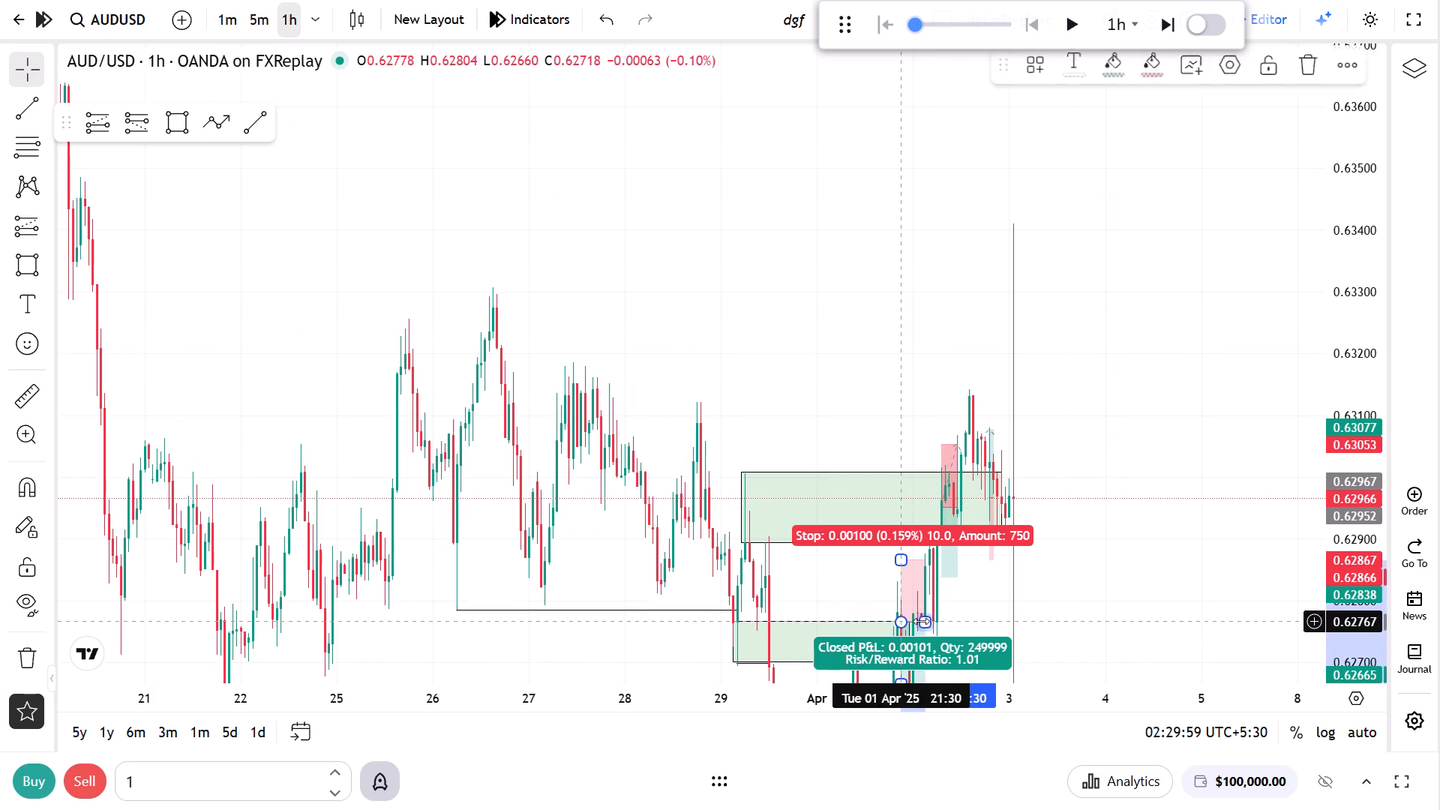
{"action": "left_click_drag", "start_coordinate": [921, 621], "coordinate": [916, 621]}
{"action": "left_click", "coordinate": [1145, 548]}
Extend the end of the lower green zone to about 17:30 on 3 Apr on the 1-hour chart.
{"action": "left_click_drag", "start_coordinate": [1368, 380], "coordinate": [1303, 530]}
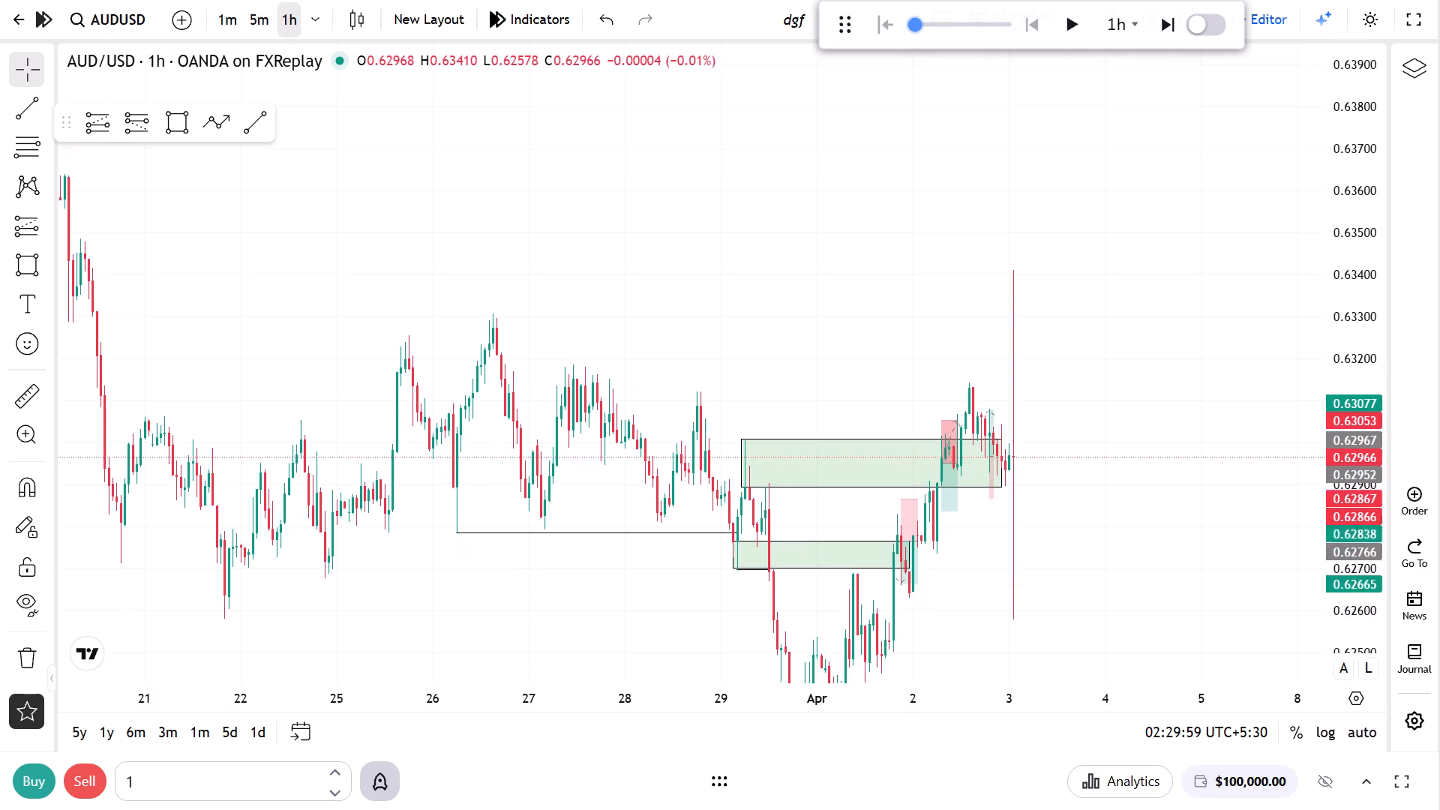
{"action": "left_click_drag", "start_coordinate": [1204, 532], "coordinate": [1249, 394]}
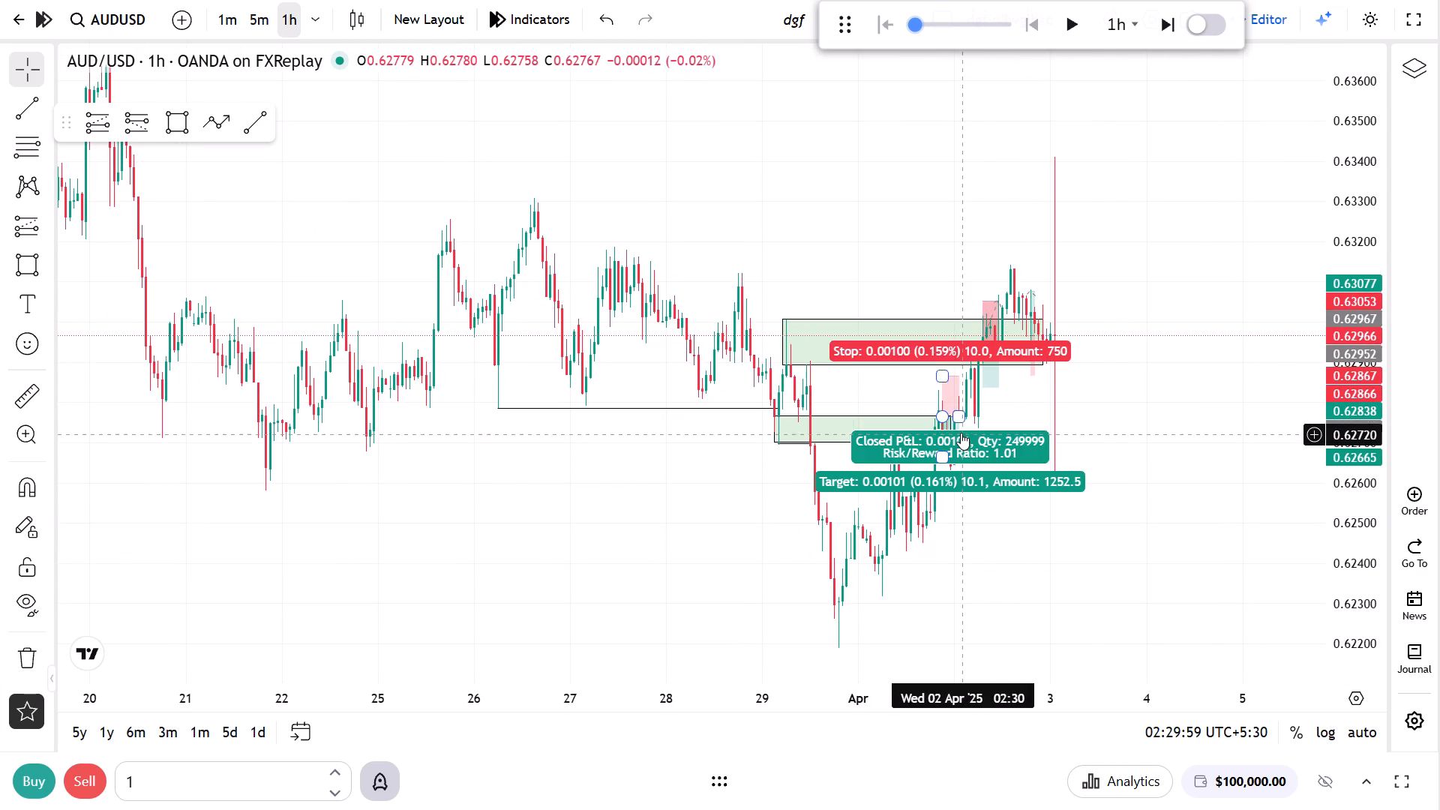
{"action": "left_click_drag", "start_coordinate": [956, 428], "coordinate": [1117, 425]}
{"action": "left_click", "coordinate": [1063, 493]}
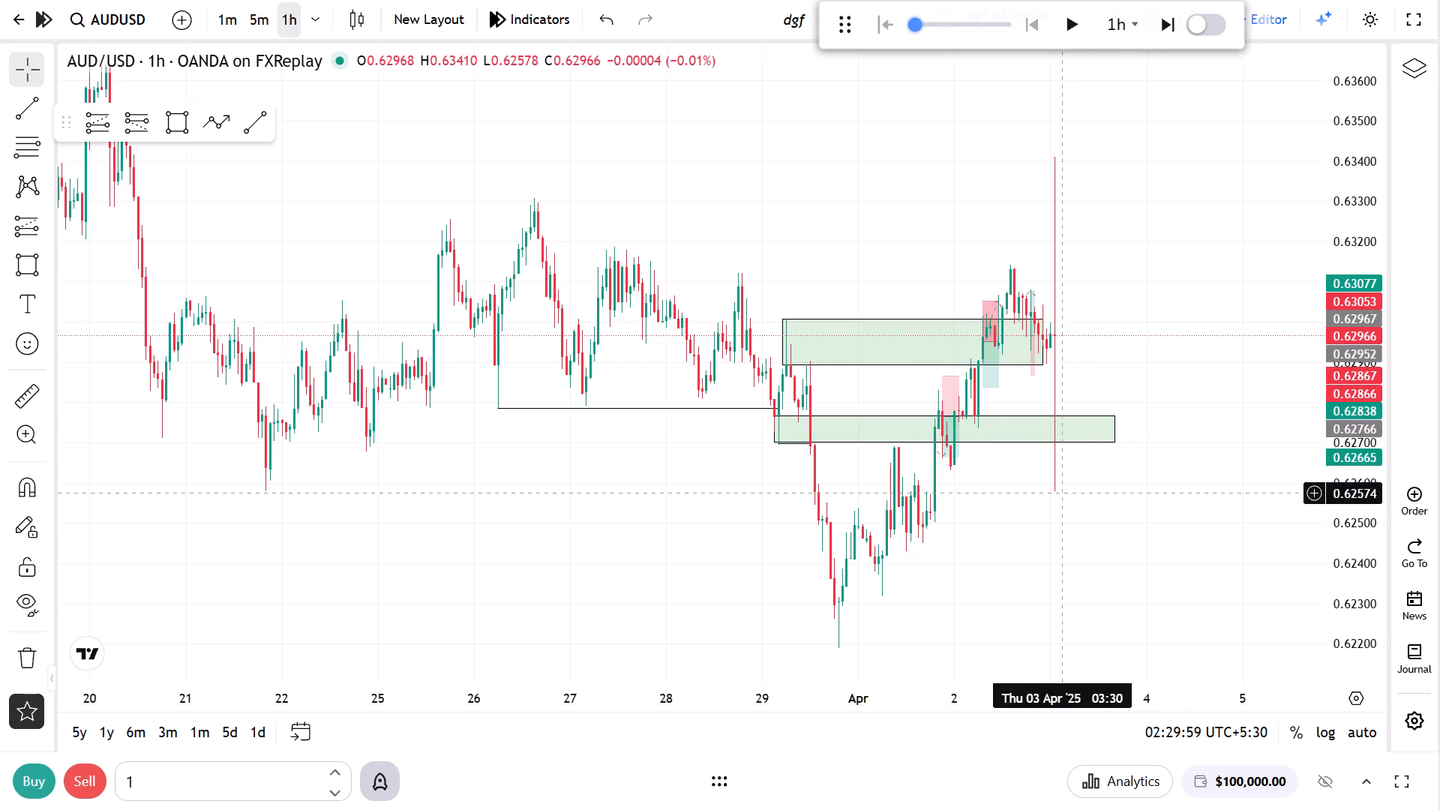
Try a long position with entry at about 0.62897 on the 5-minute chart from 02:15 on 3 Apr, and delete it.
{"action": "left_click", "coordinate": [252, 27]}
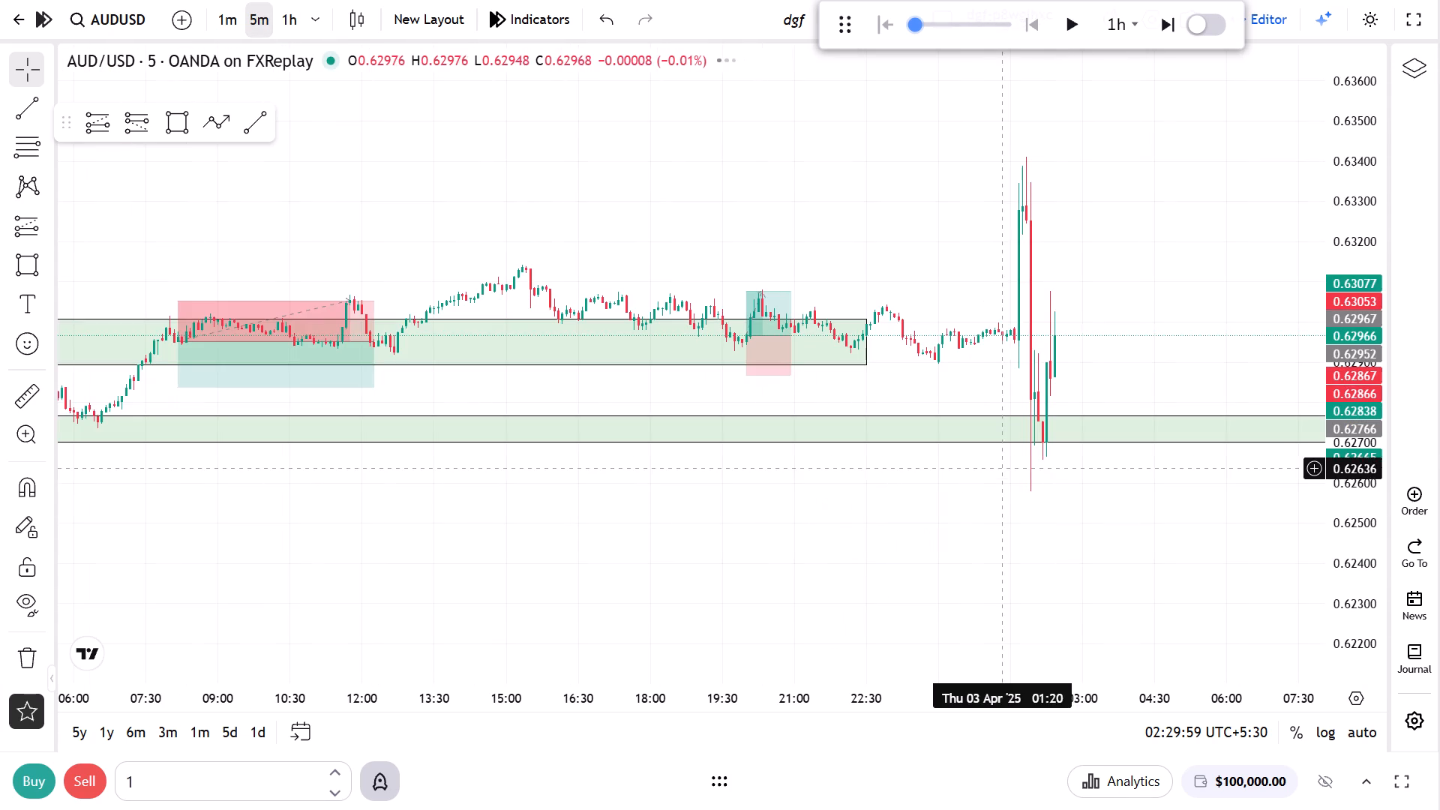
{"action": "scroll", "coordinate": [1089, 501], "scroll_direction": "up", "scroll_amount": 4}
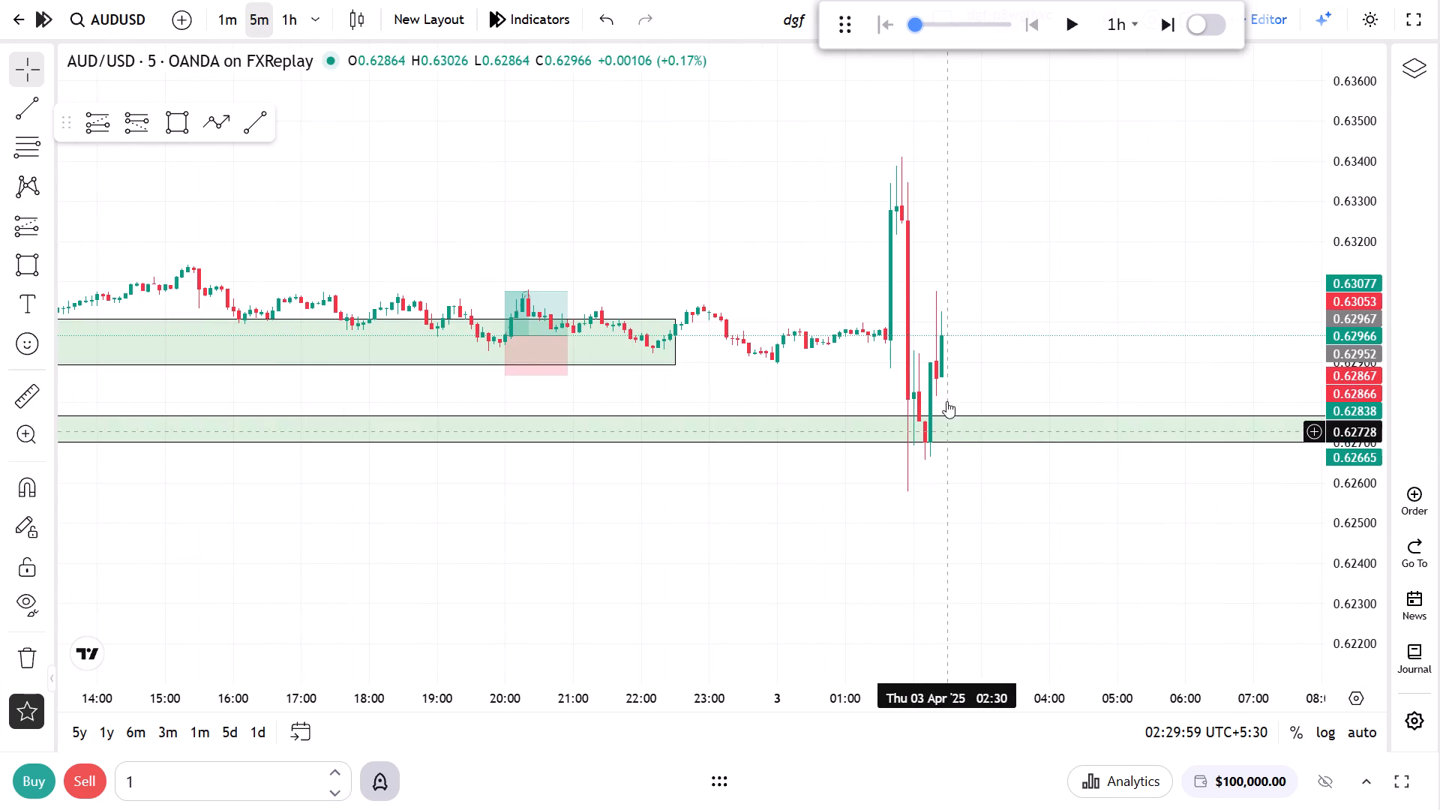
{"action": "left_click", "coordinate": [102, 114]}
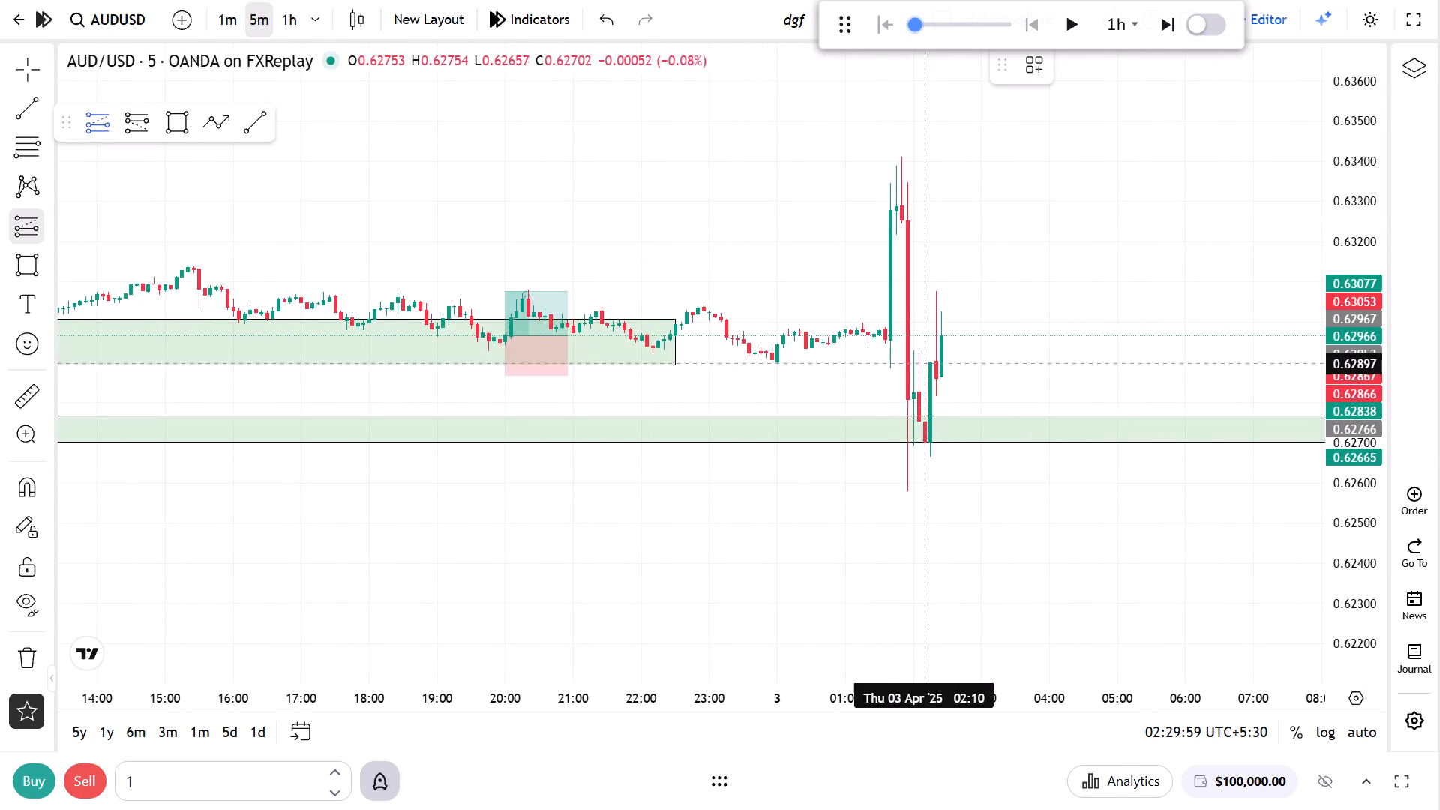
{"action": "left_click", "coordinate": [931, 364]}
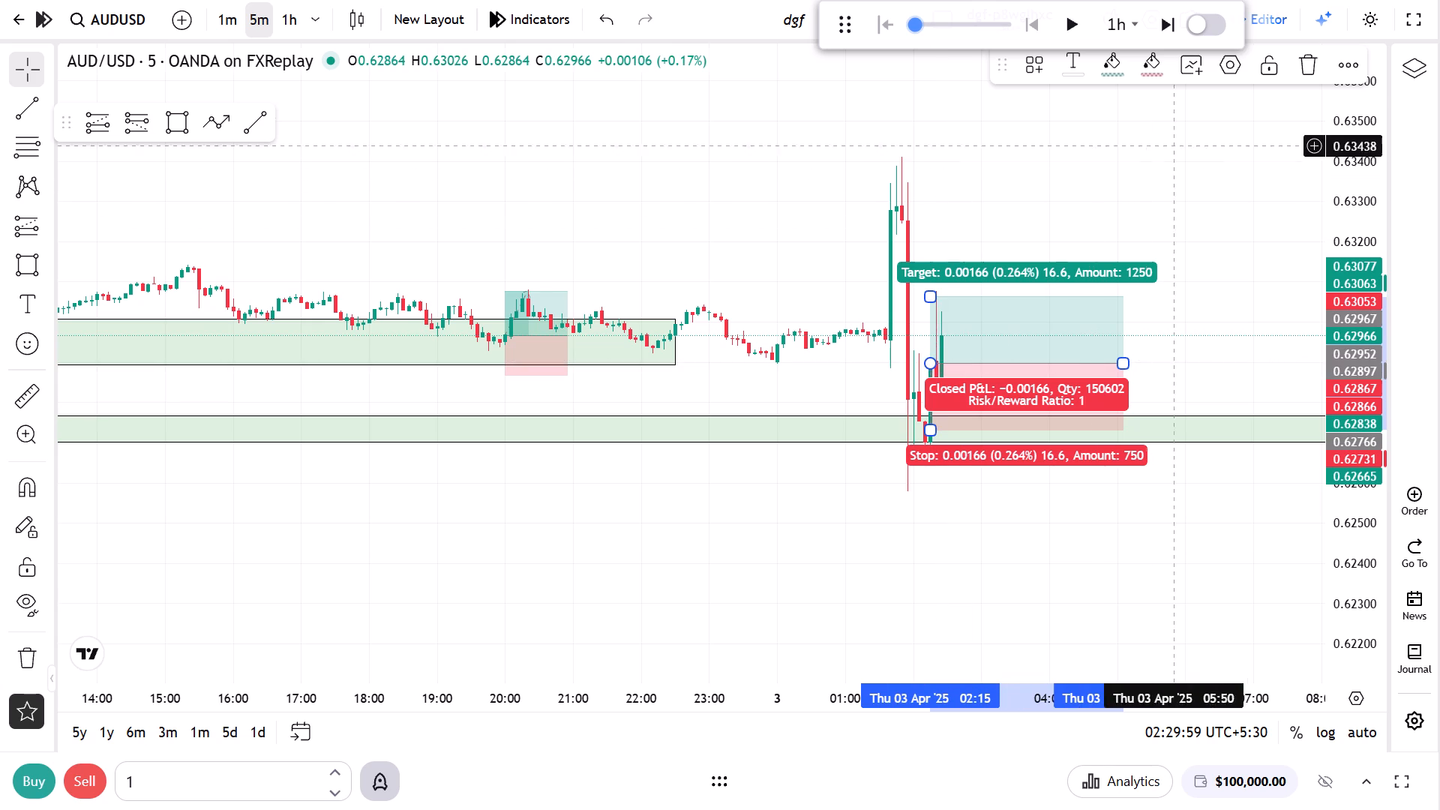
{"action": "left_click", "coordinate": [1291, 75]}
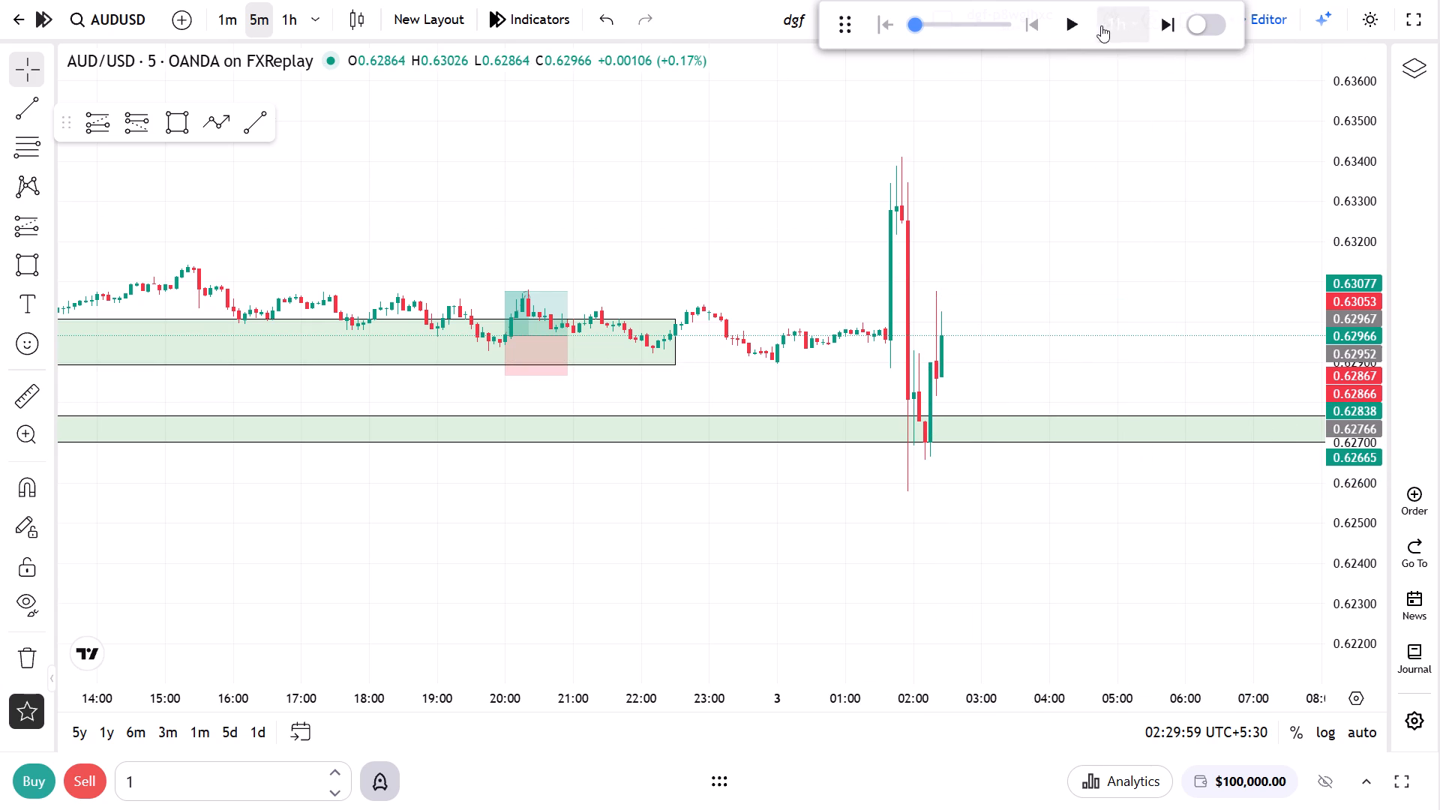
Advance the replay in 1-hour steps on the 5-minute chart to 04:29 on 3 Apr and pause it.
{"action": "left_click", "coordinate": [1082, 25]}
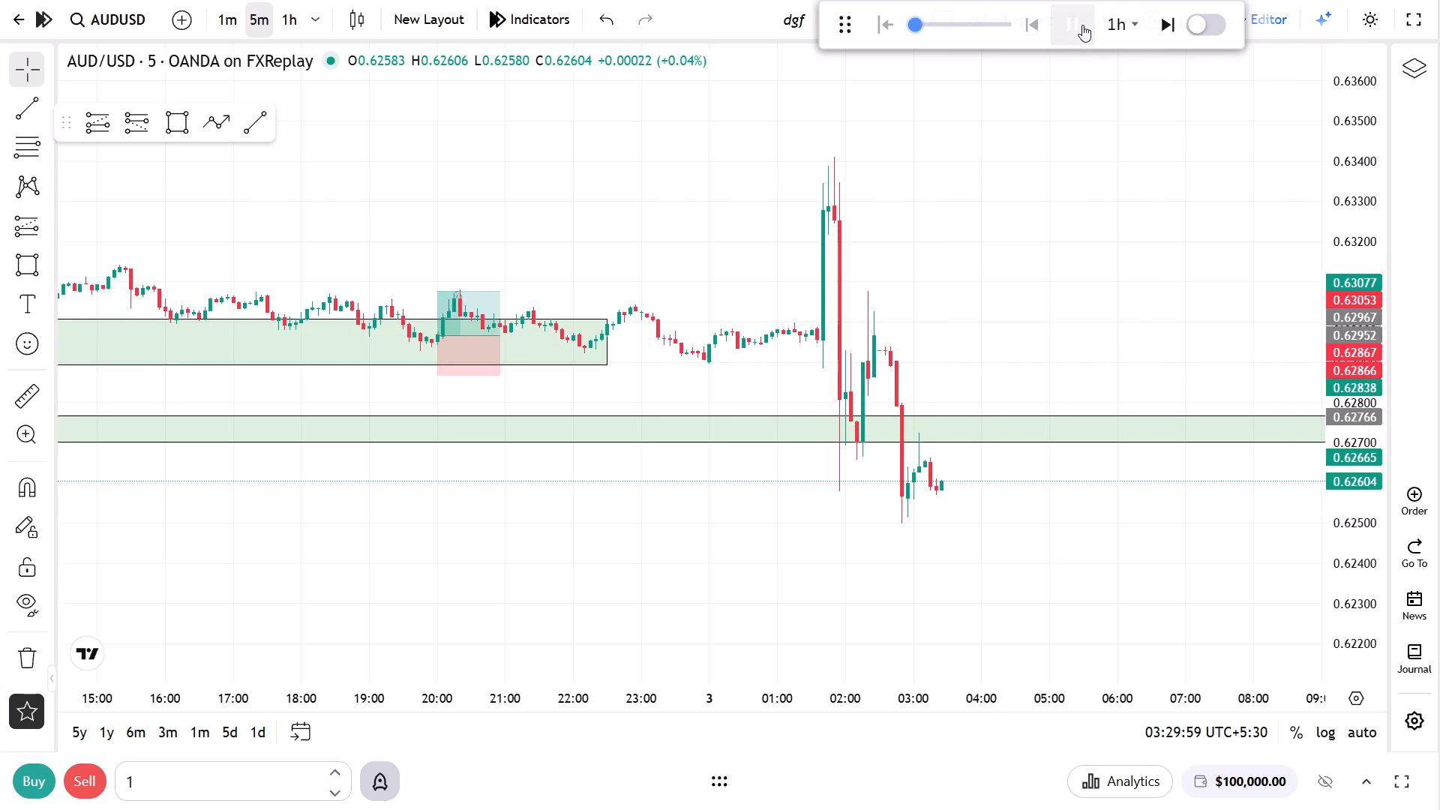
{"action": "left_click", "coordinate": [1082, 25]}
{"action": "left_click", "coordinate": [1081, 25]}
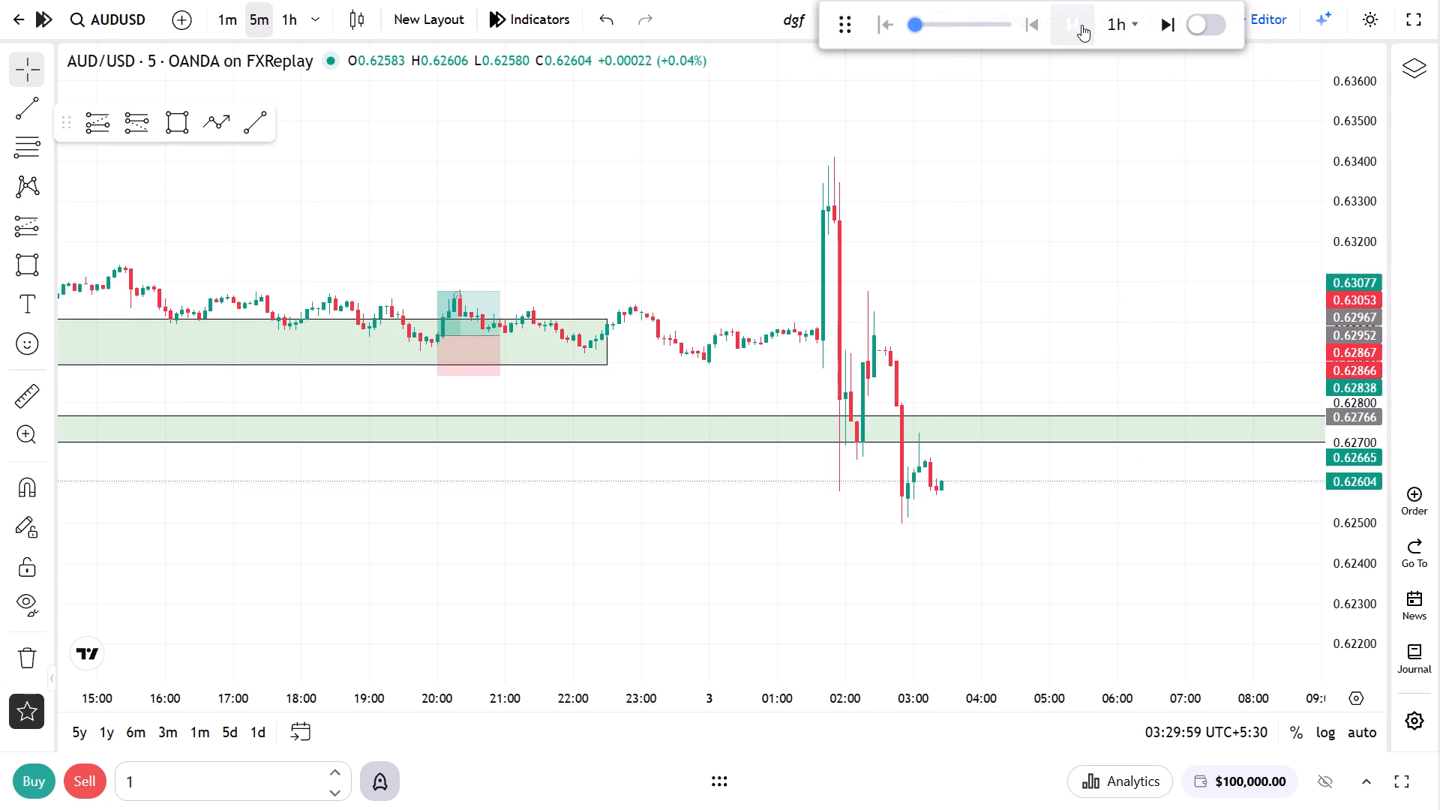
{"action": "left_click", "coordinate": [1081, 25]}
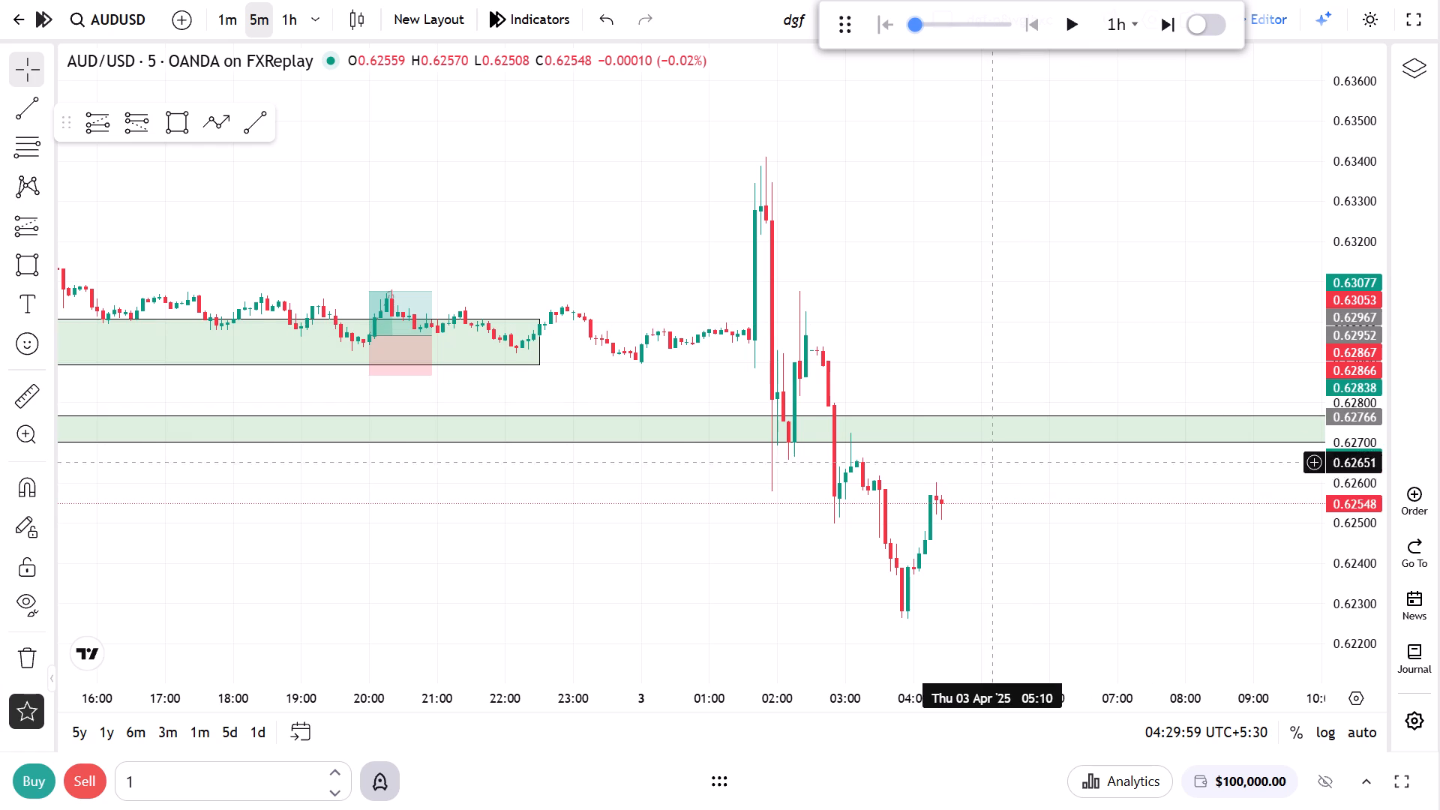
{"action": "left_click_drag", "start_coordinate": [994, 512], "coordinate": [1076, 373]}
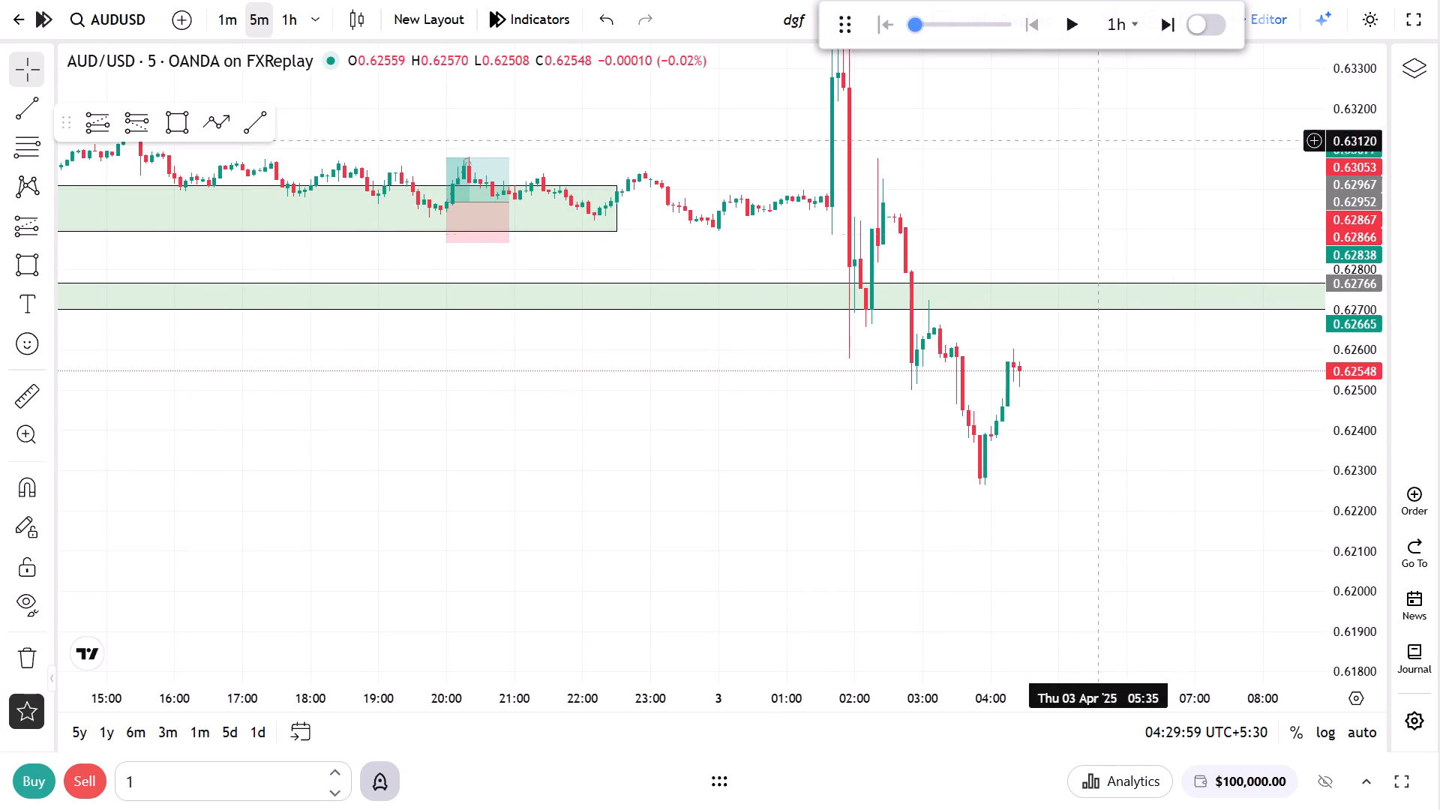
Resume the replay and follow the new candles on the 1-hour chart.
{"action": "left_click", "coordinate": [1074, 28]}
{"action": "left_click", "coordinate": [286, 10]}
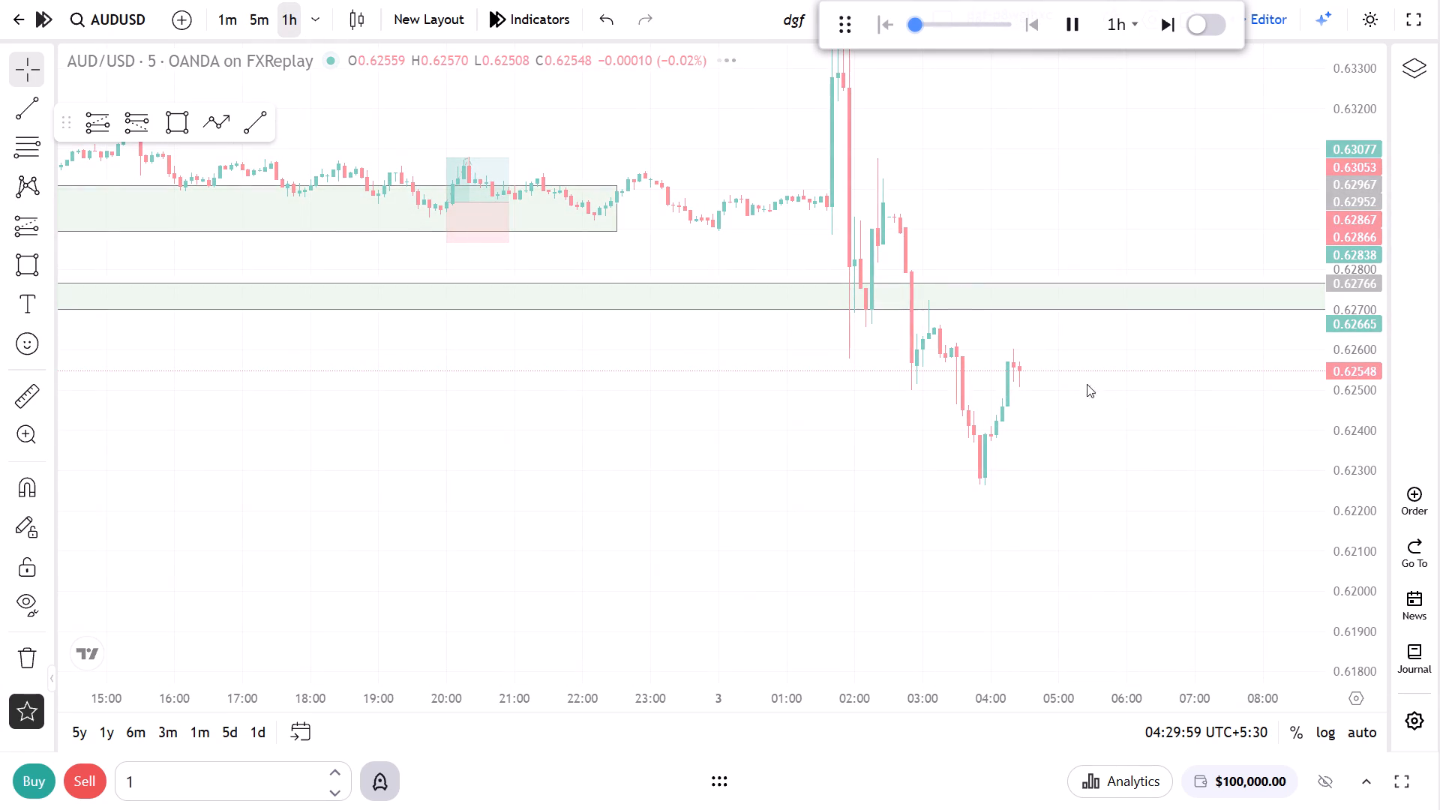
{"action": "left_click_drag", "start_coordinate": [1336, 313], "coordinate": [1320, 420]}
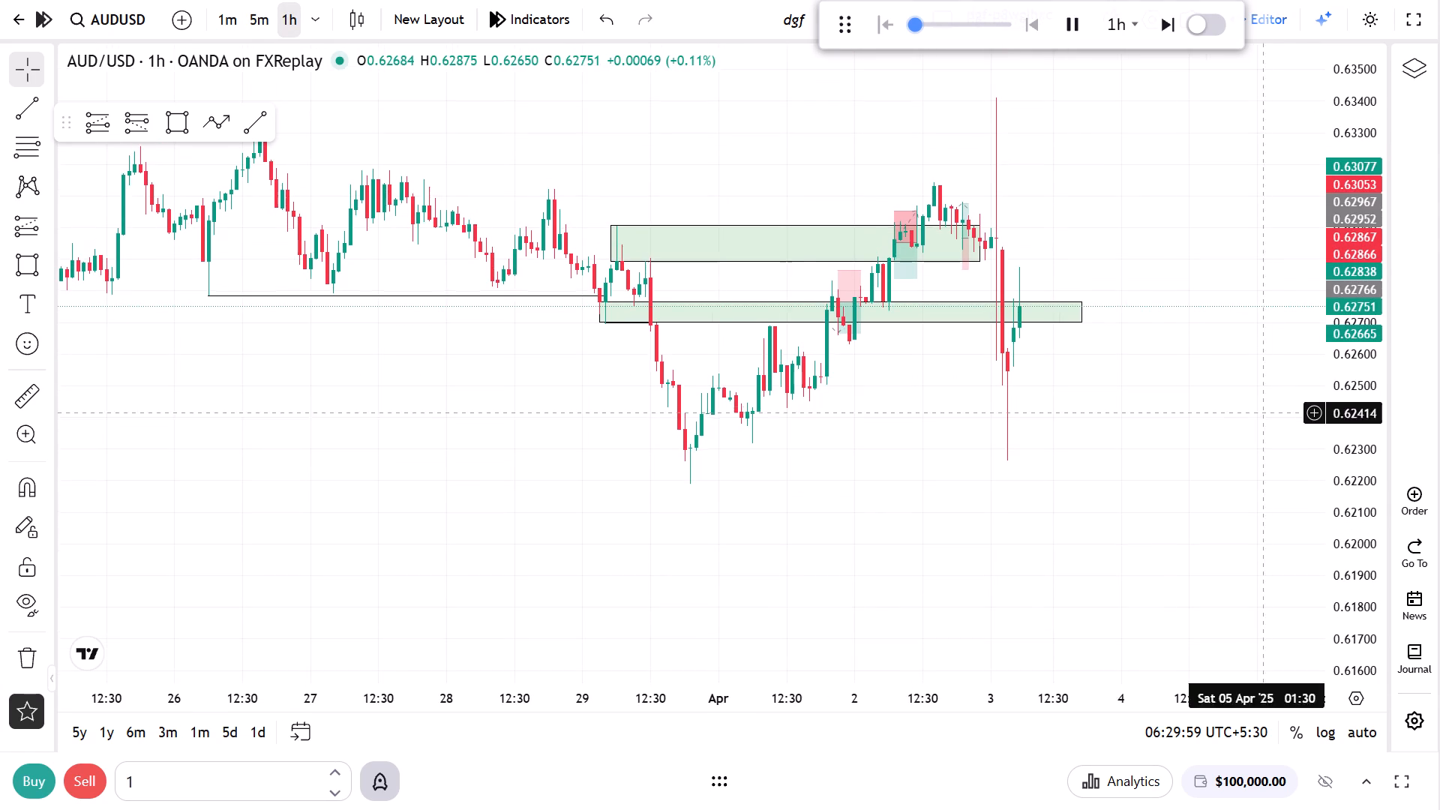
{"action": "left_click_drag", "start_coordinate": [1093, 405], "coordinate": [1149, 503]}
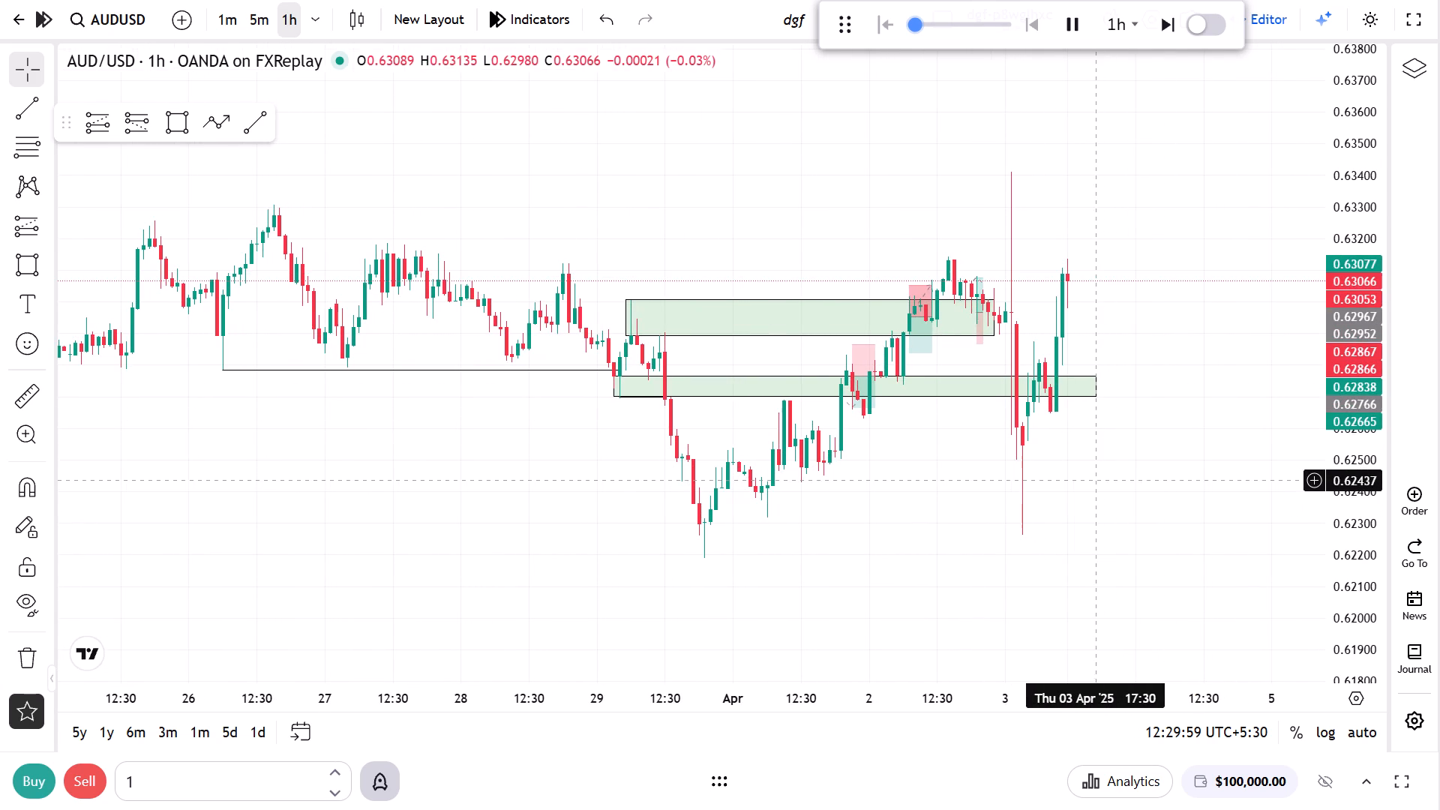
Pull the end of the lower green zone back to about 08:30 on 3 Apr.
{"action": "left_click_drag", "start_coordinate": [1145, 336], "coordinate": [1150, 466]}
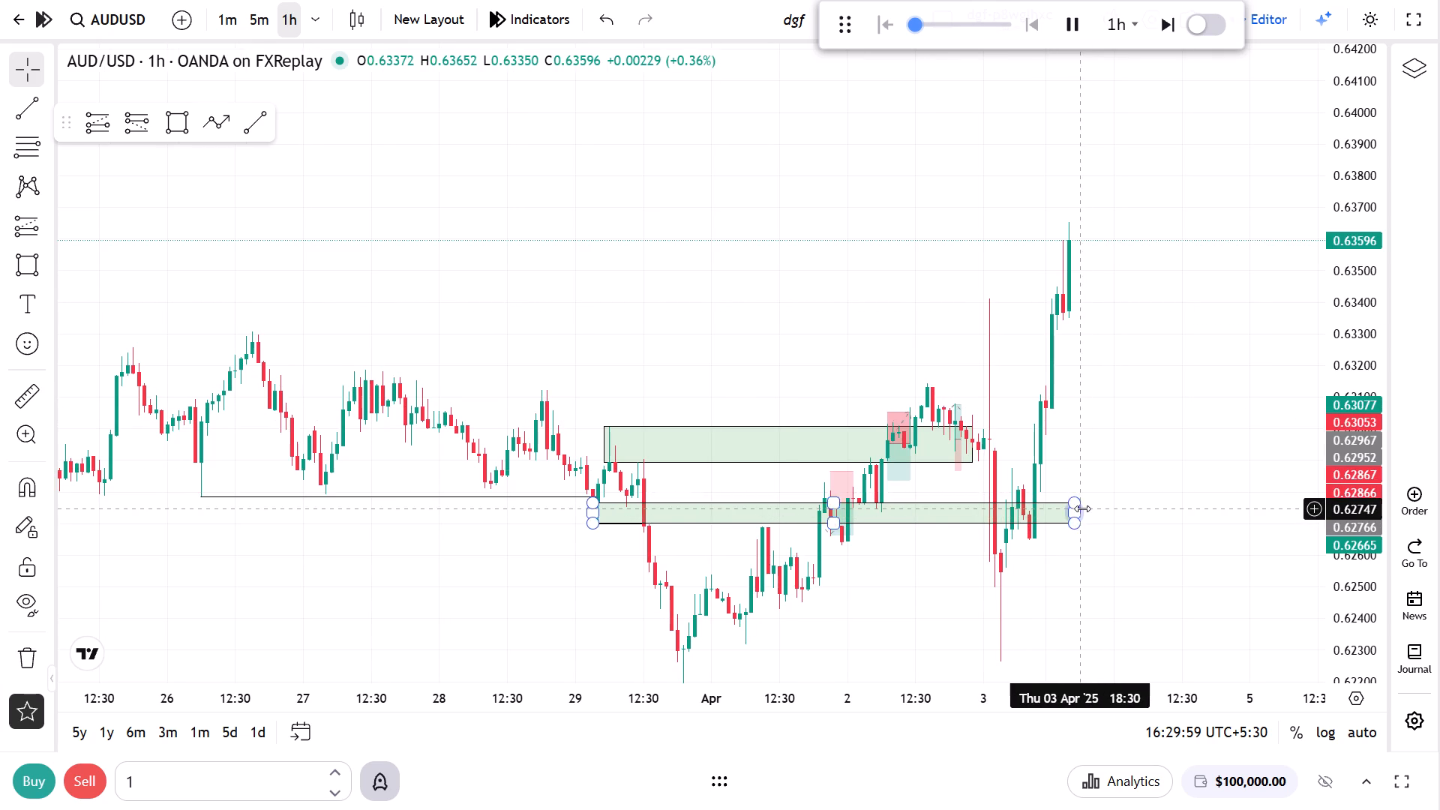
{"action": "left_click_drag", "start_coordinate": [1080, 512], "coordinate": [1024, 505]}
Let the replay run on the 1-hour chart and pause it at 08:29 on 4 Apr.
{"action": "left_click_drag", "start_coordinate": [1173, 463], "coordinate": [1171, 489]}
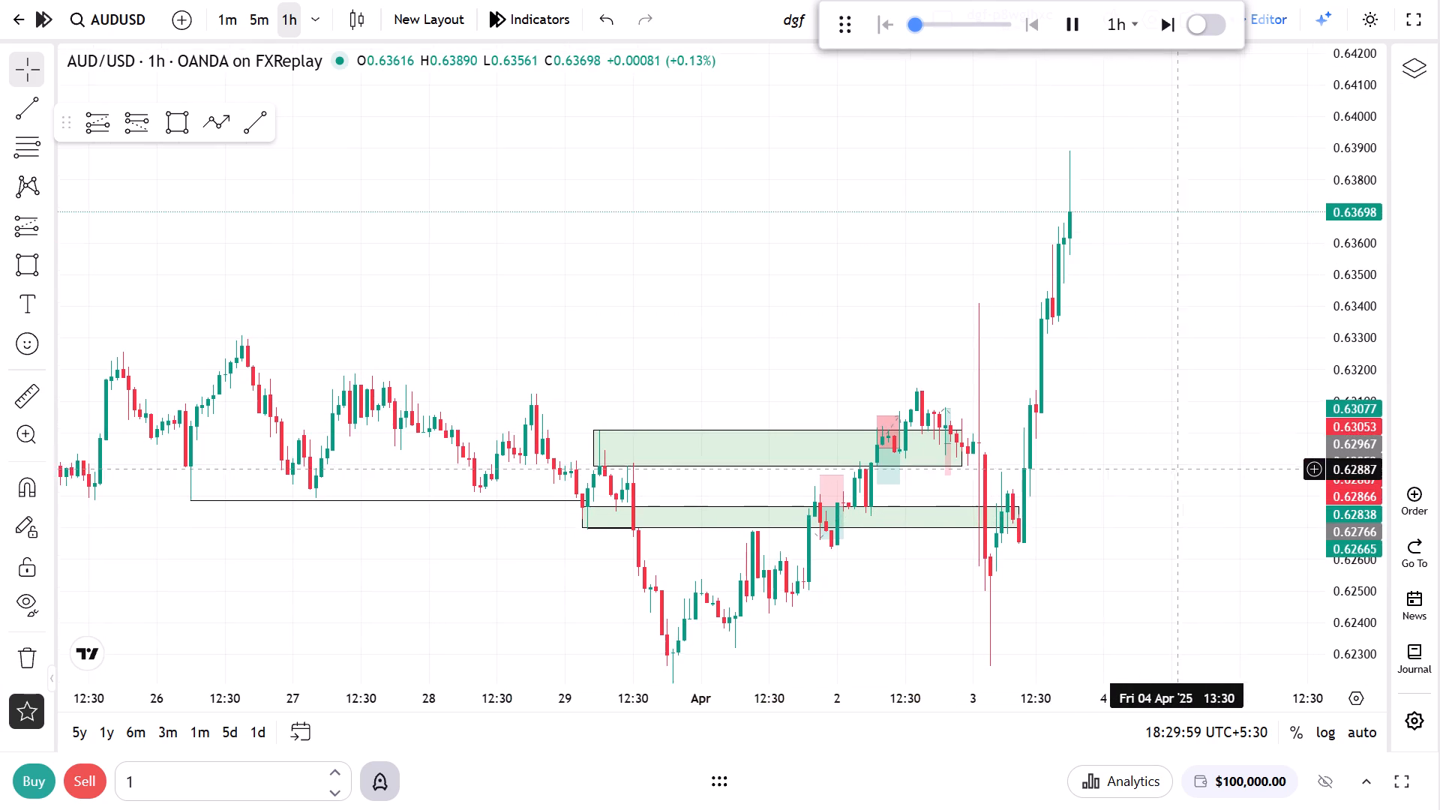
{"action": "left_click_drag", "start_coordinate": [1171, 489], "coordinate": [1168, 493]}
{"action": "left_click_drag", "start_coordinate": [1126, 437], "coordinate": [1153, 490]}
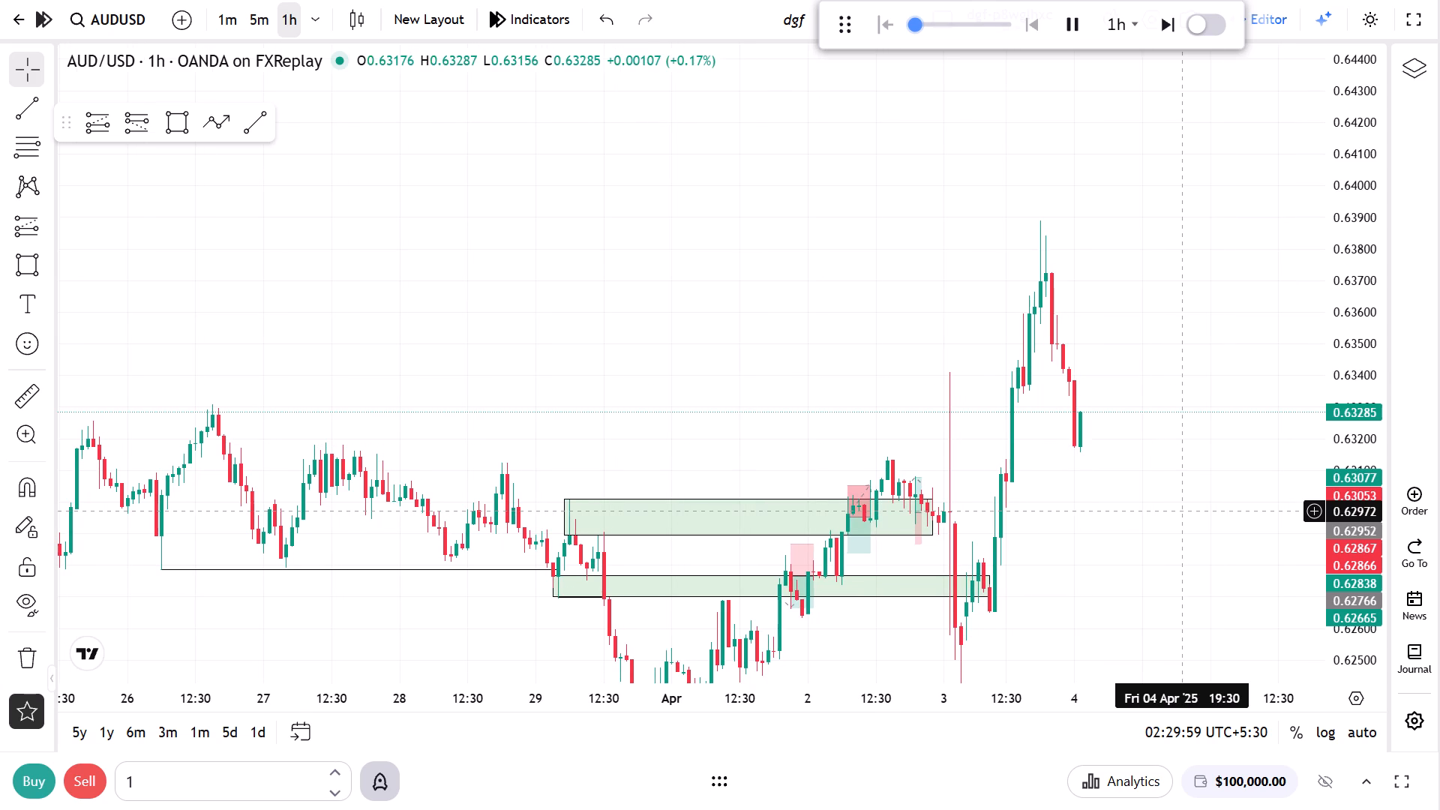
{"action": "left_click_drag", "start_coordinate": [1166, 480], "coordinate": [1180, 337]}
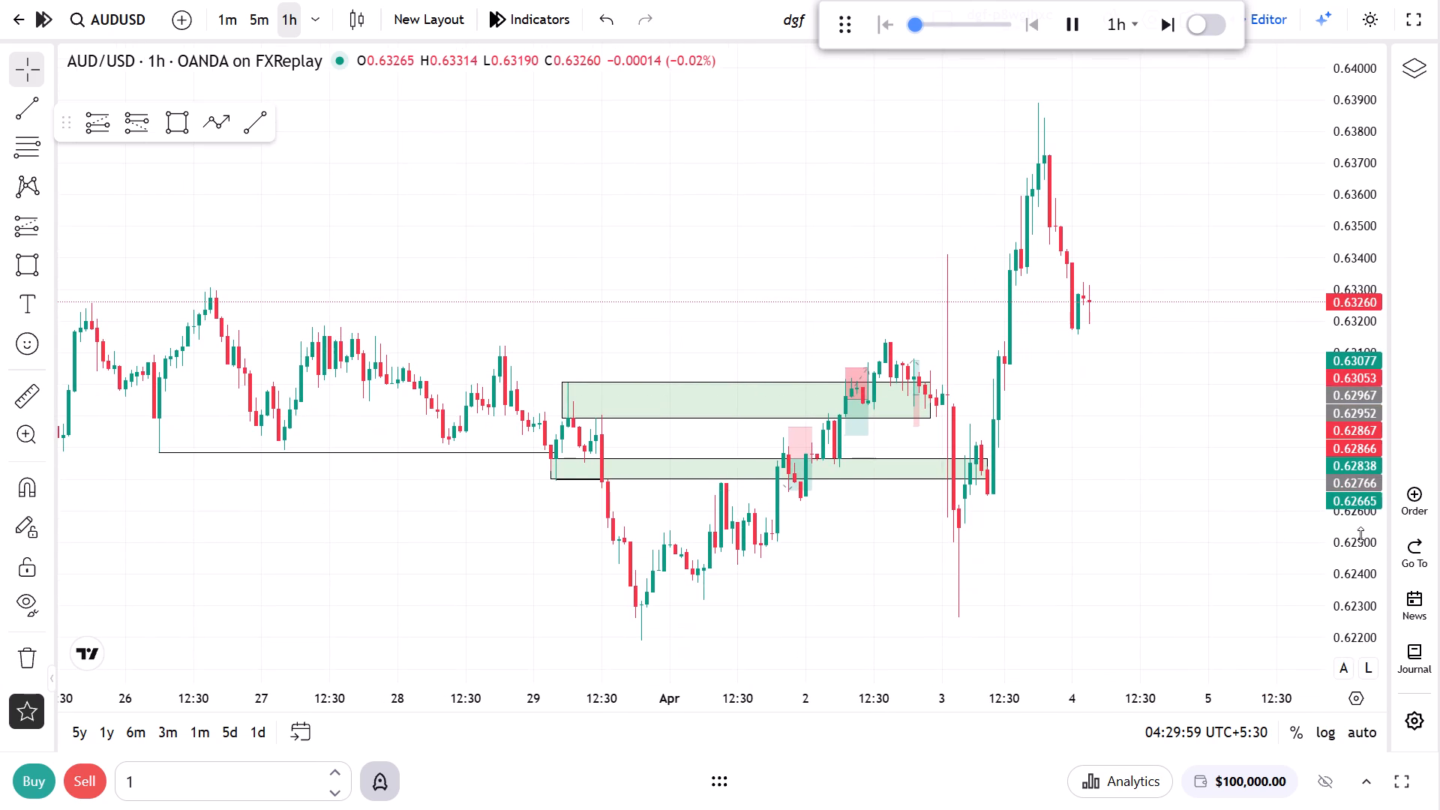
{"action": "left_click_drag", "start_coordinate": [1361, 529], "coordinate": [1366, 390]}
{"action": "left_click_drag", "start_coordinate": [1132, 345], "coordinate": [1140, 385]}
{"action": "scroll", "coordinate": [1140, 388], "scroll_direction": "up", "scroll_amount": 4}
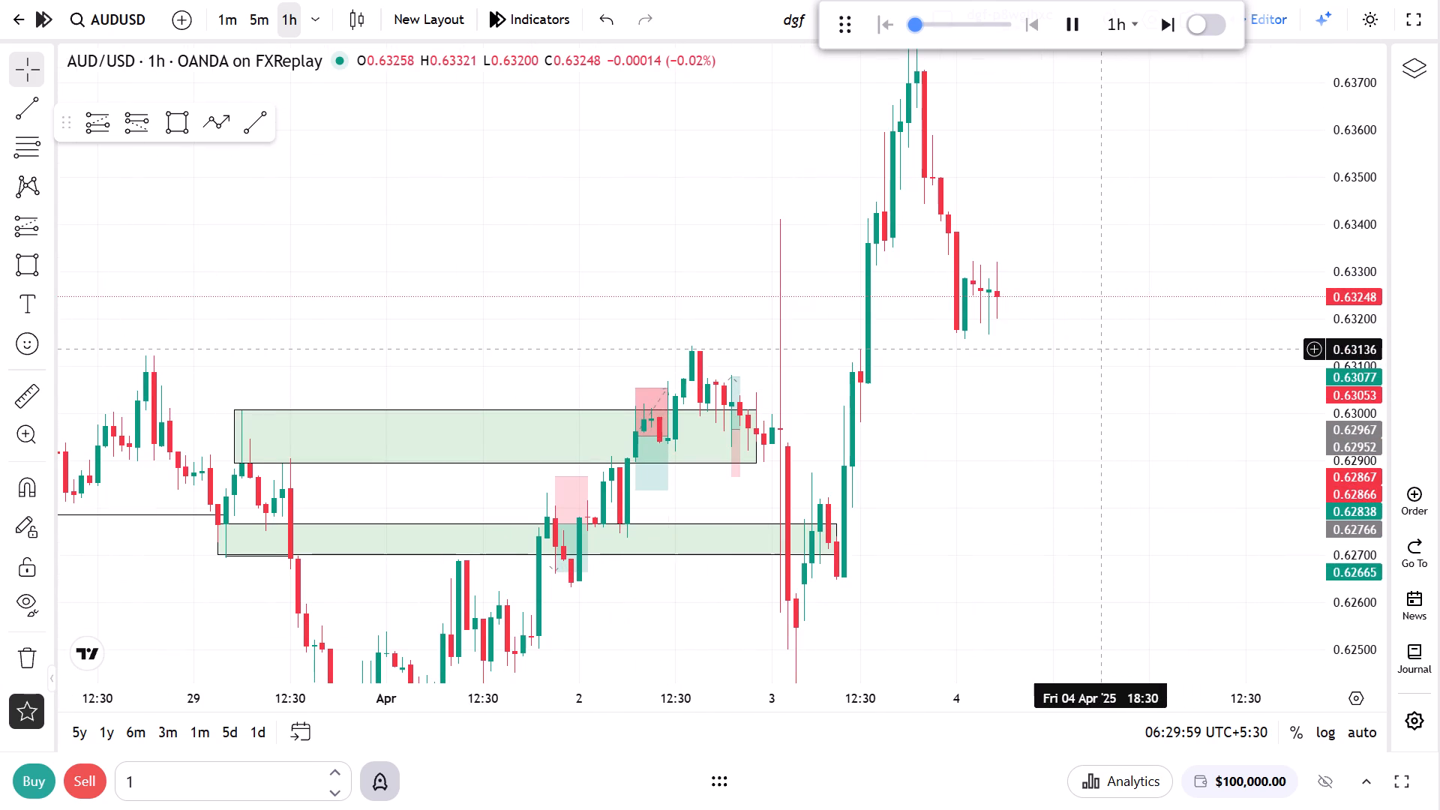
{"action": "left_click", "coordinate": [1058, 30]}
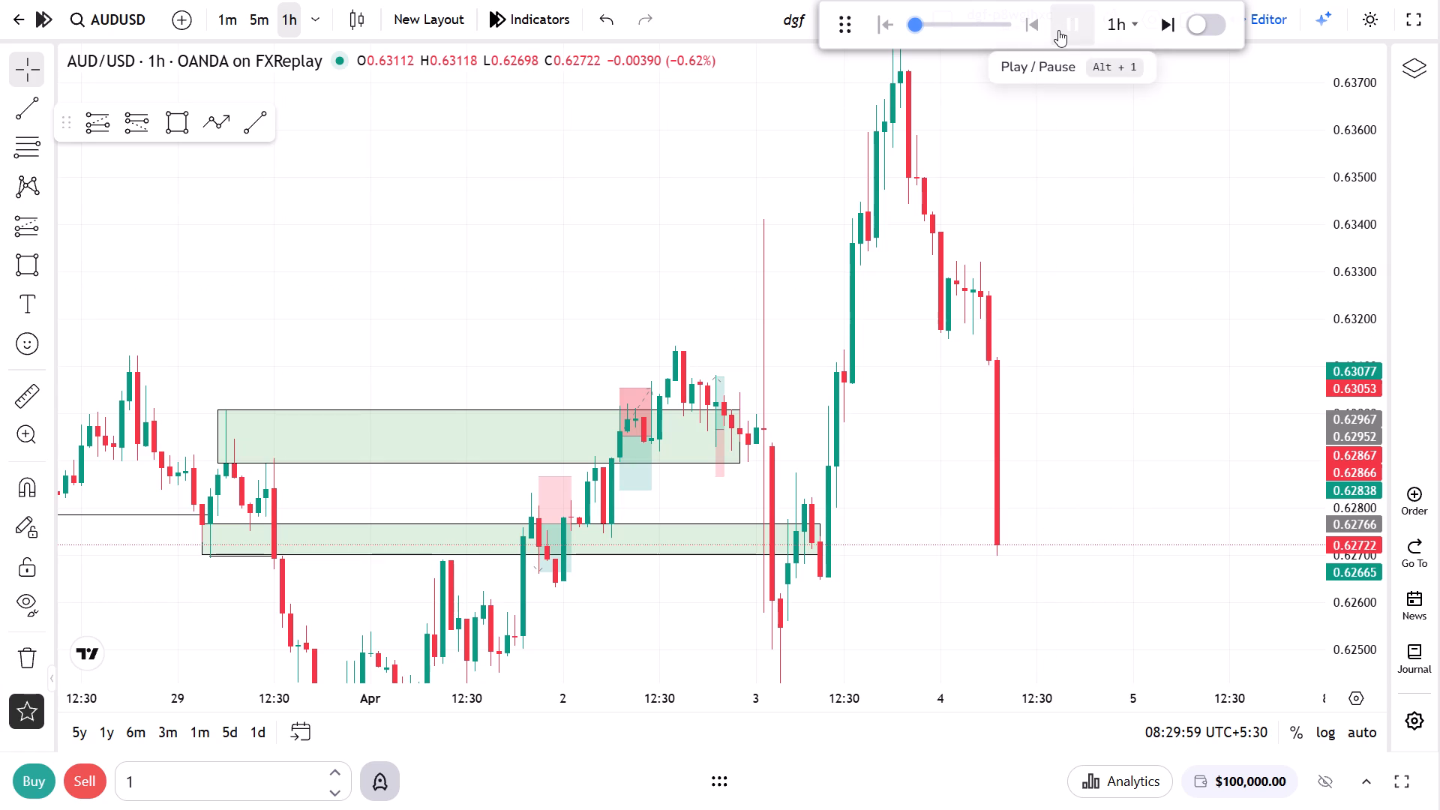
Draw a thin rectangle zone near 0.63136 from 12:30 on 2 Apr to about 09:30 on 4 Apr.
{"action": "left_click", "coordinate": [172, 114]}
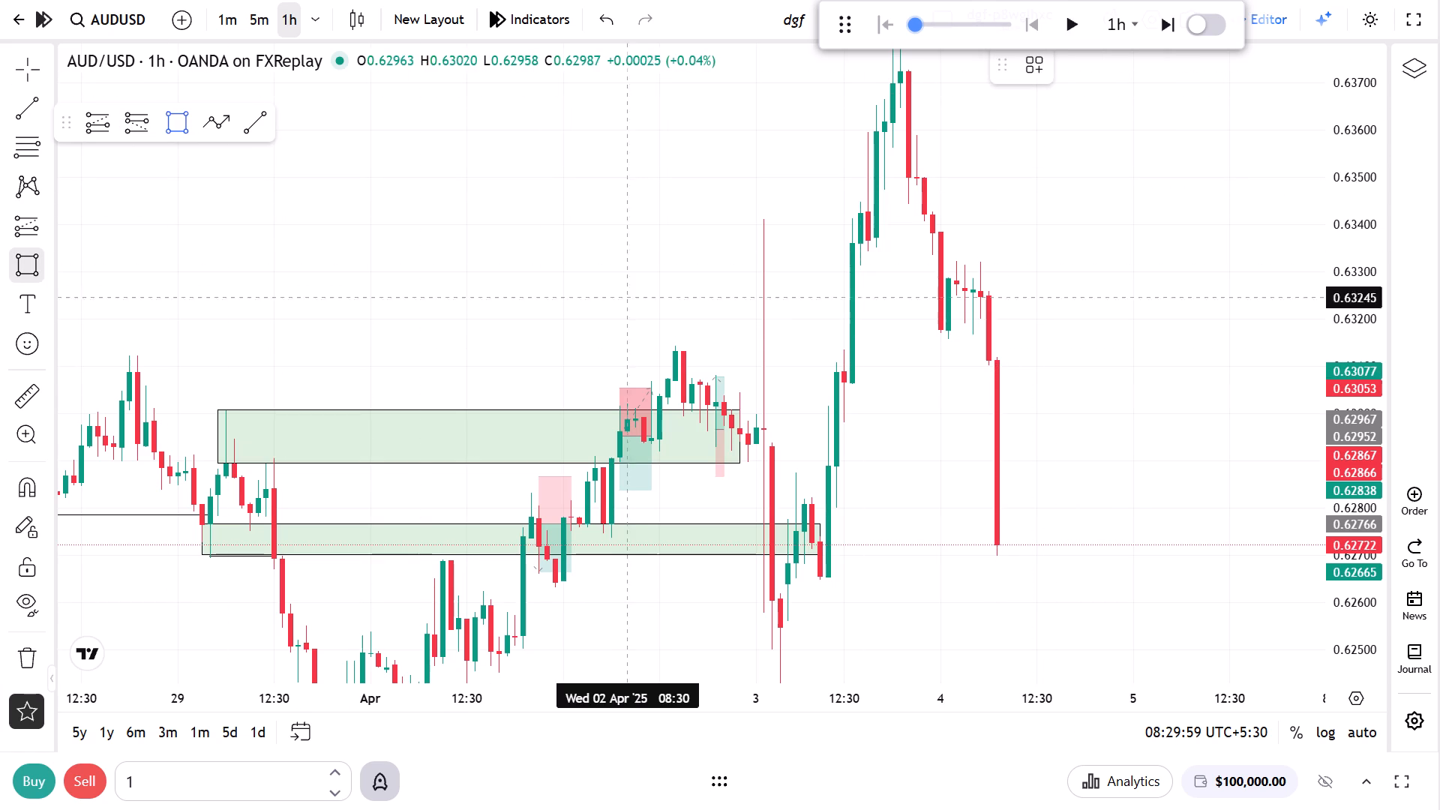
{"action": "left_click", "coordinate": [656, 352]}
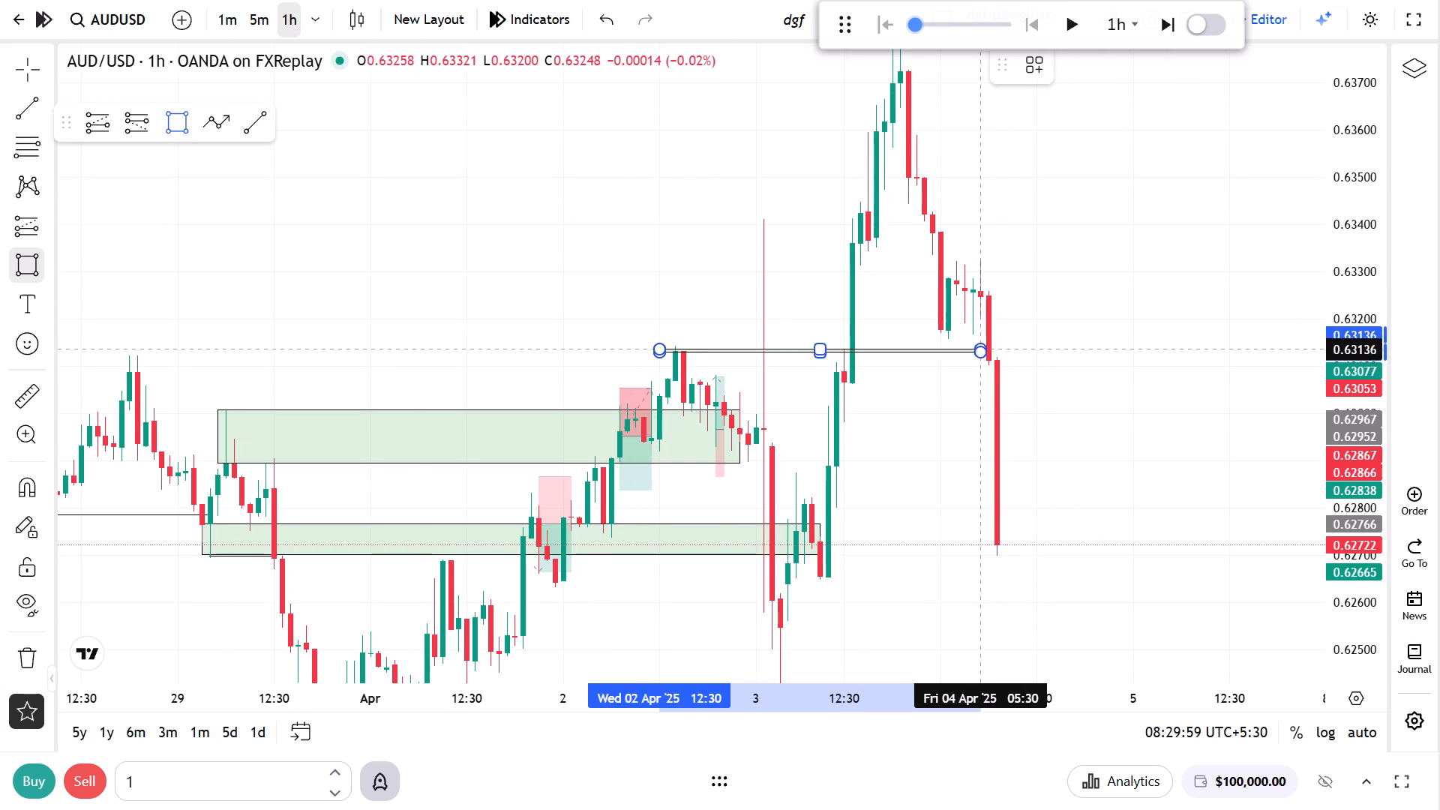
{"action": "left_click", "coordinate": [1012, 347]}
{"action": "left_click", "coordinate": [946, 454]}
Examine the thin zone and the latest drop on the 1-hour and 5-minute charts, ending on the 1-hour chart.
{"action": "scroll", "coordinate": [952, 431], "scroll_direction": "down", "scroll_amount": 5}
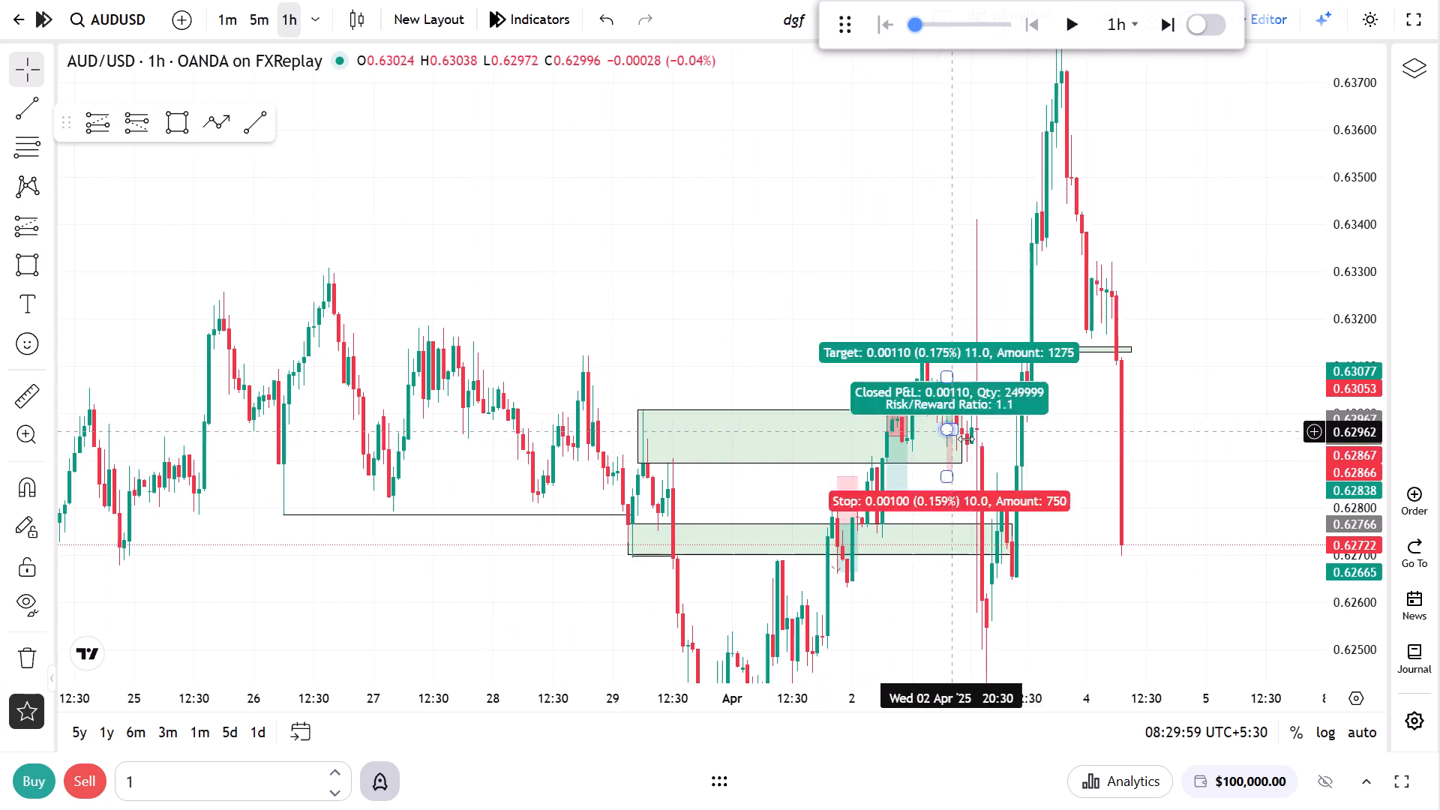
{"action": "left_click_drag", "start_coordinate": [1081, 484], "coordinate": [1130, 314]}
{"action": "left_click_drag", "start_coordinate": [1113, 328], "coordinate": [1113, 339]}
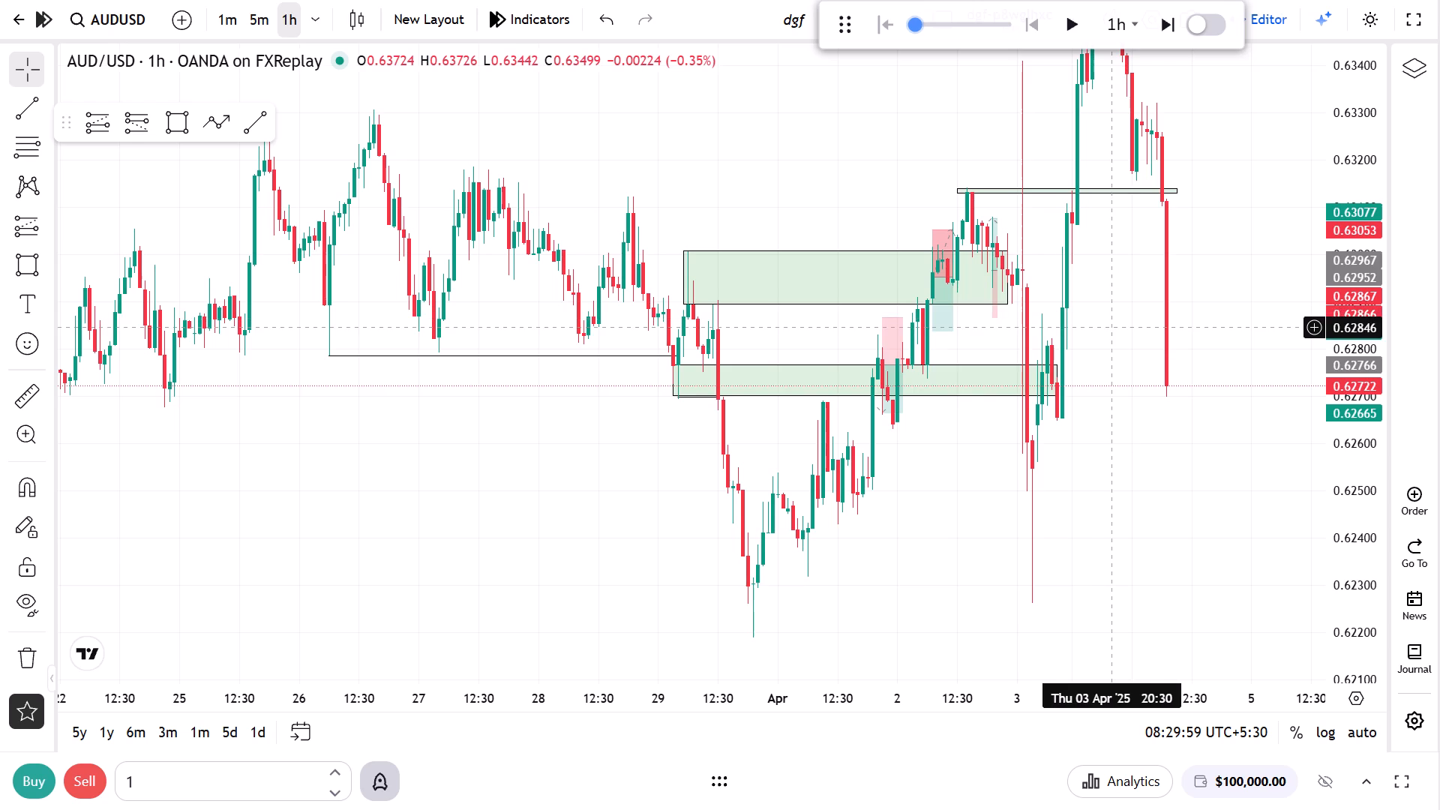
{"action": "left_click_drag", "start_coordinate": [1113, 339], "coordinate": [1115, 394]}
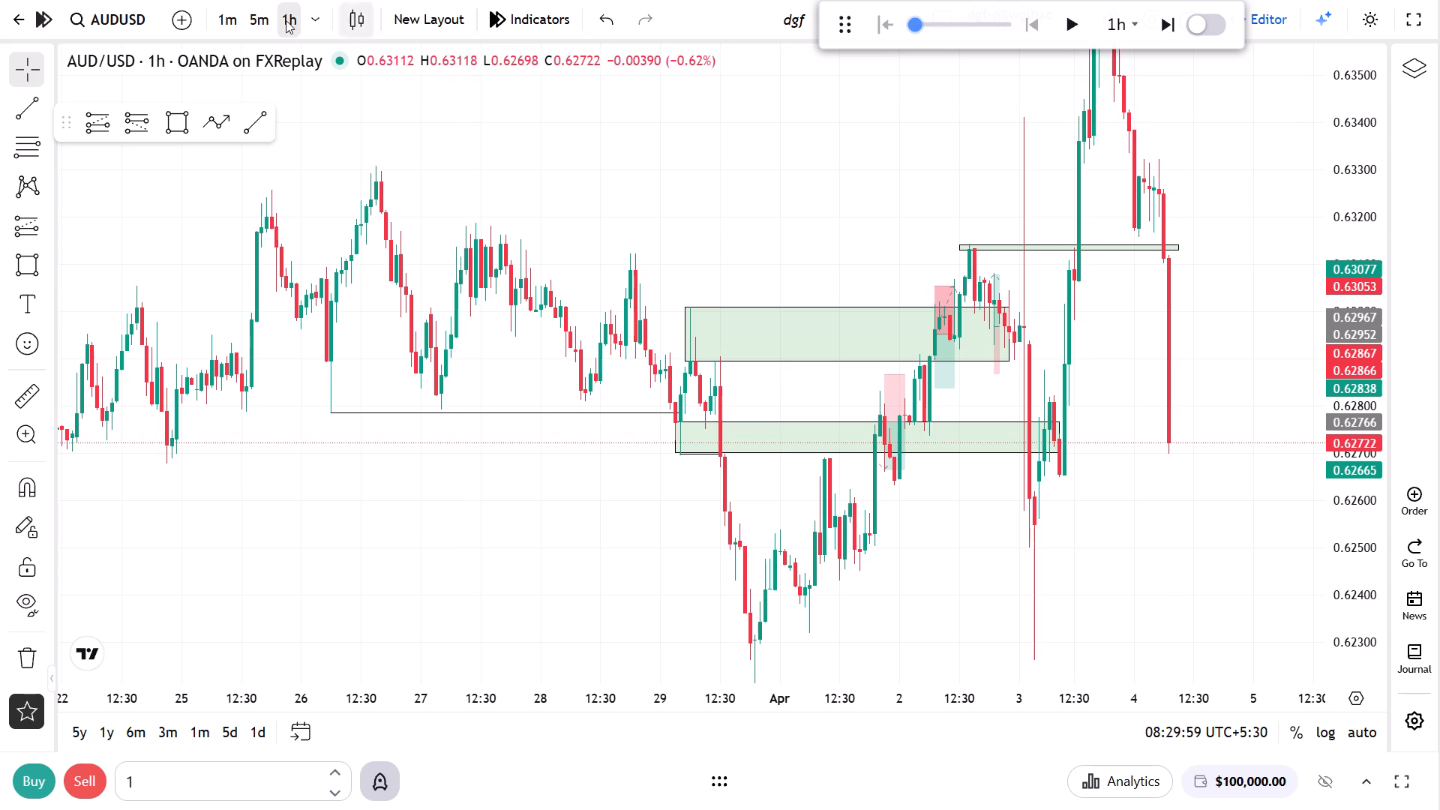
{"action": "left_click", "coordinate": [262, 7]}
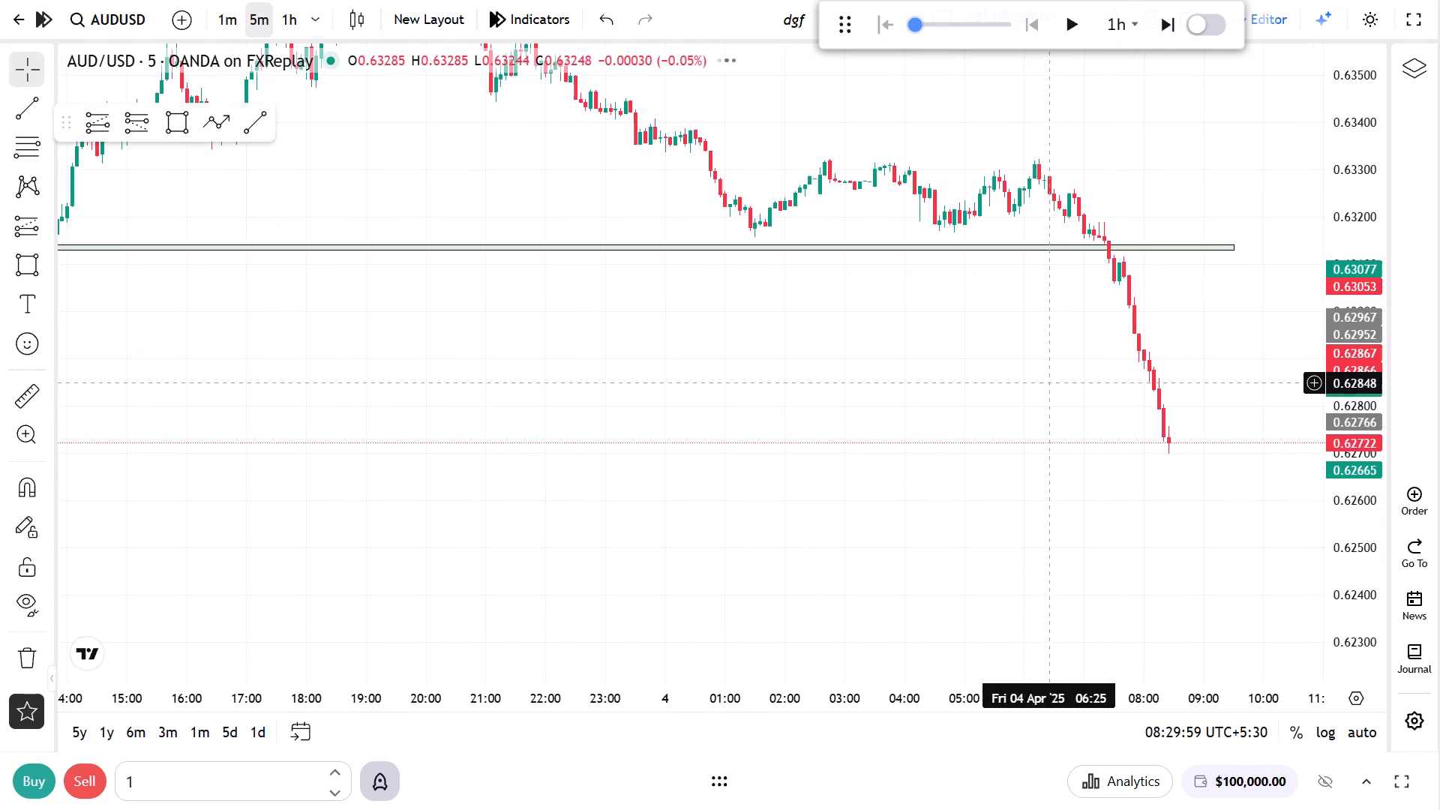
{"action": "left_click_drag", "start_coordinate": [1048, 370], "coordinate": [1026, 427]}
{"action": "scroll", "coordinate": [1026, 427], "scroll_direction": "up", "scroll_amount": 1}
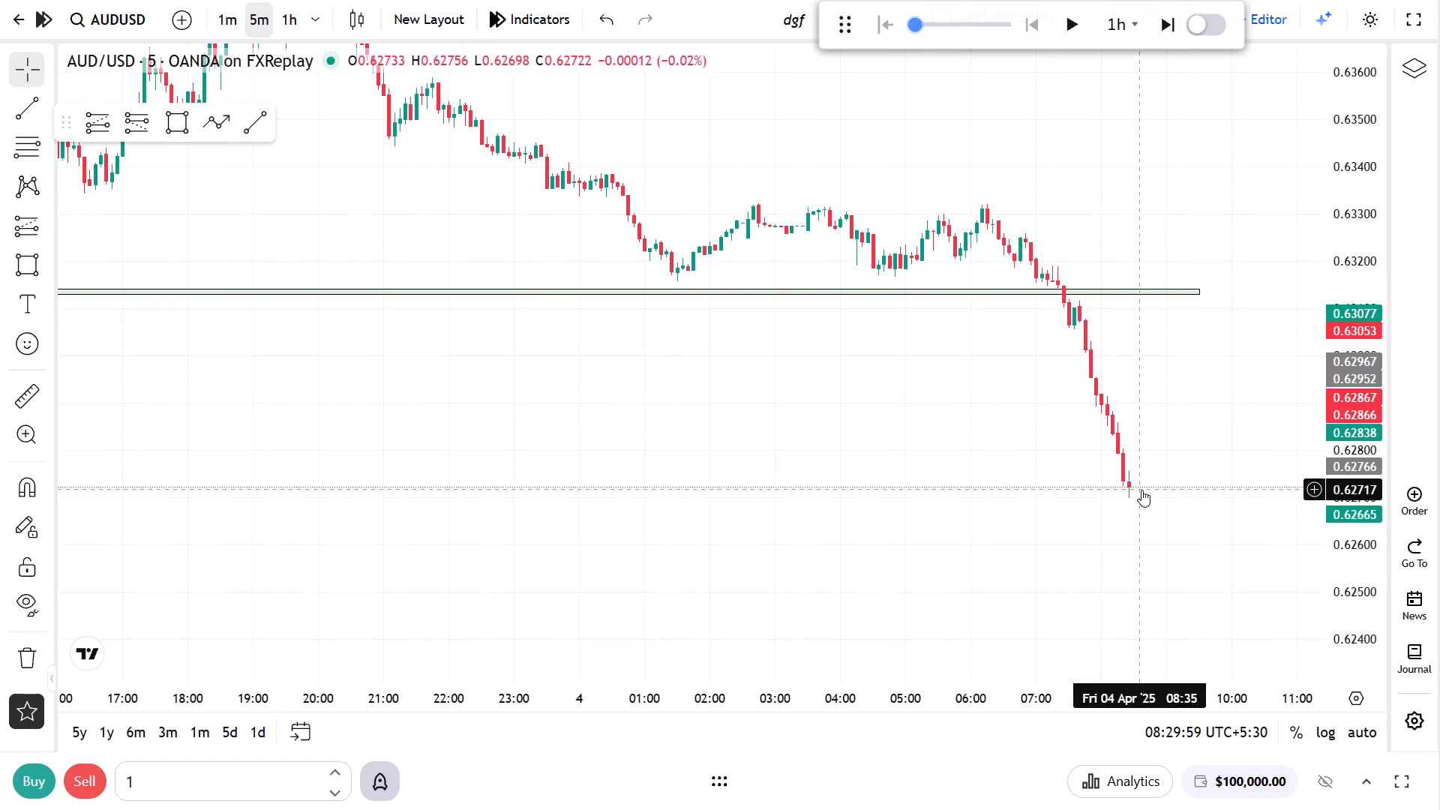
{"action": "left_click", "coordinate": [290, 22]}
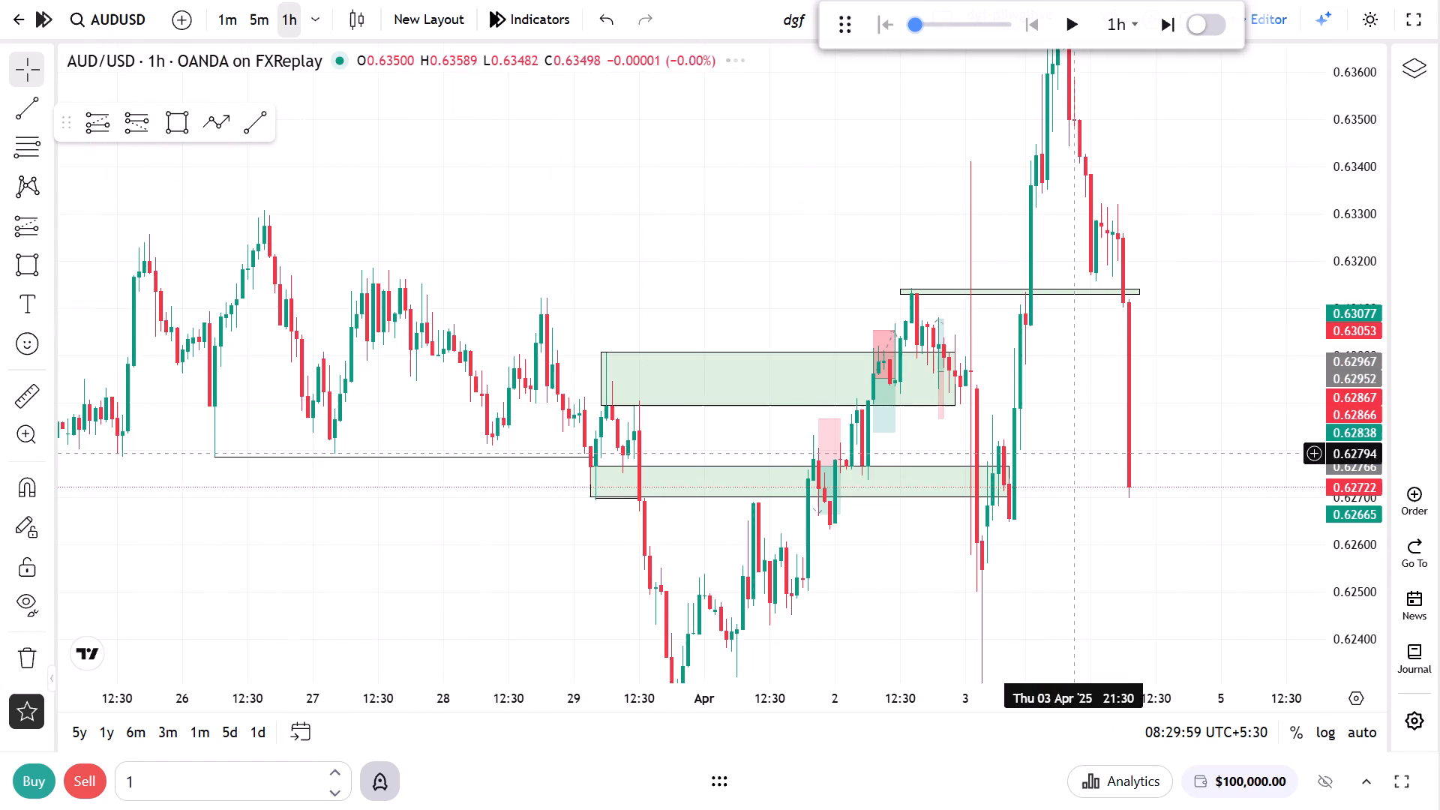
Draw a rectangle zone between about 0.62547 and 0.62385 from 00:30 on 3 Apr to 06:30 on 7 Apr.
{"action": "left_click_drag", "start_coordinate": [1082, 454], "coordinate": [1031, 244]}
{"action": "left_click", "coordinate": [177, 130]}
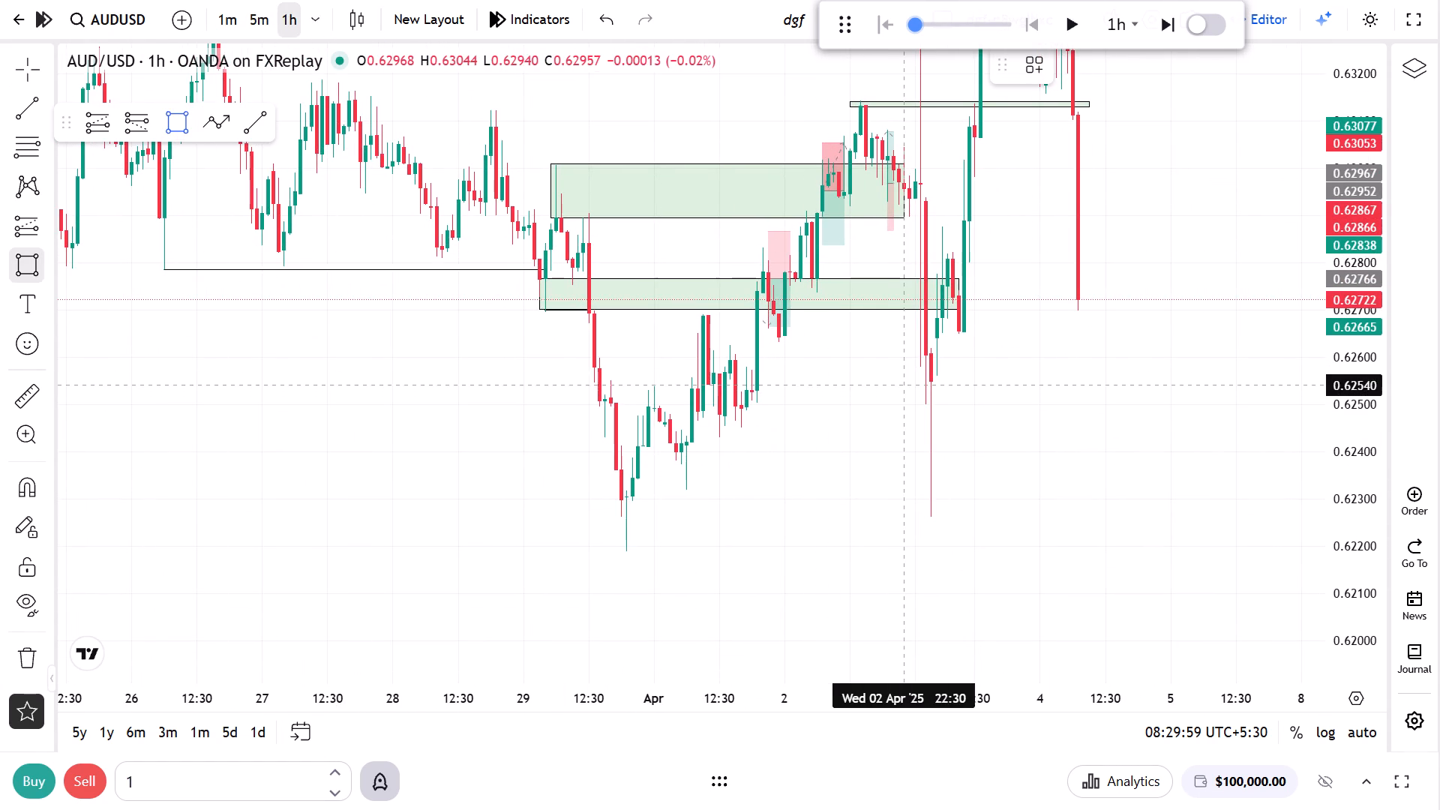
{"action": "left_click", "coordinate": [914, 382]}
{"action": "left_click", "coordinate": [1205, 458]}
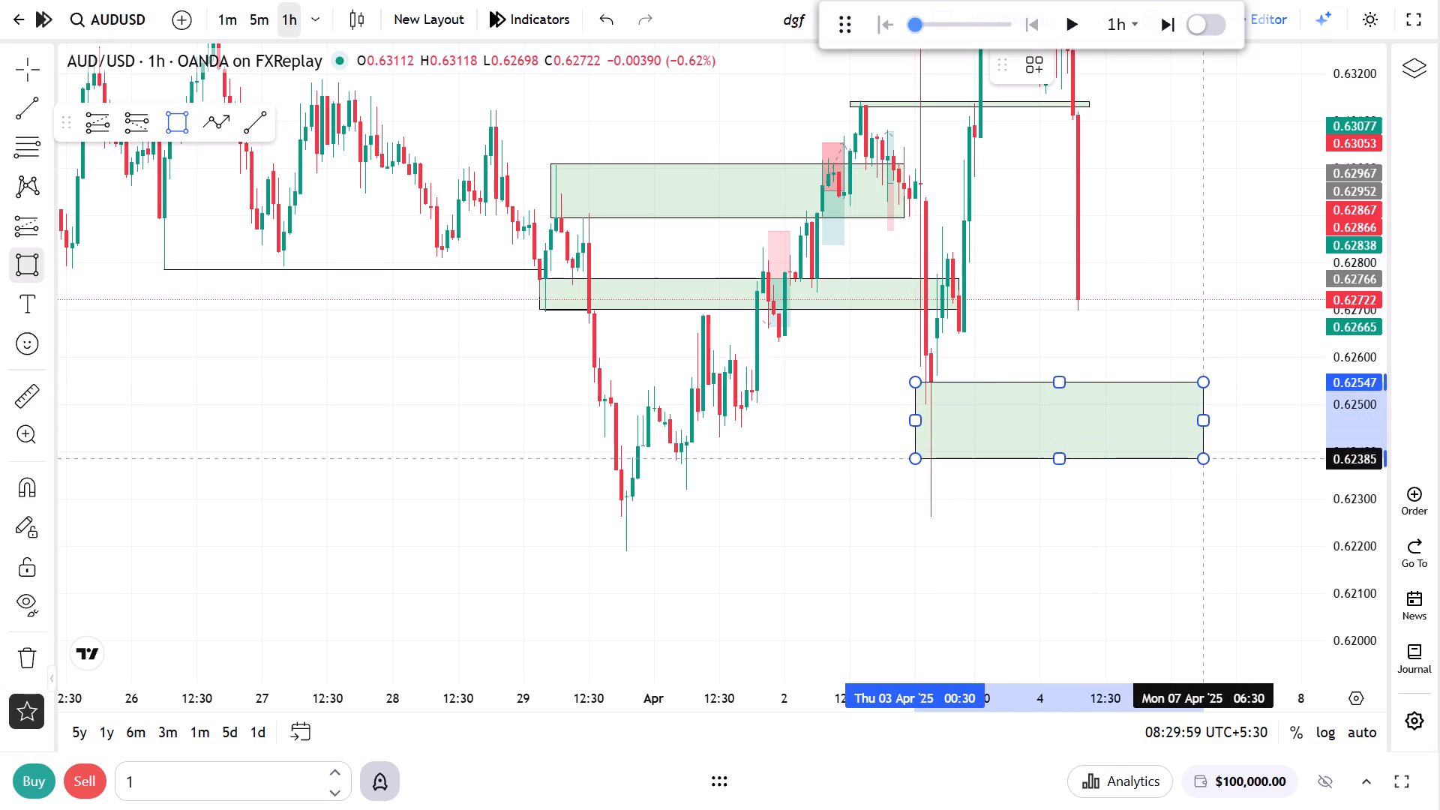
{"action": "left_click", "coordinate": [1050, 549]}
Advance the replay to 10:29 on 4 Apr and pause it.
{"action": "left_click", "coordinate": [1084, 27]}
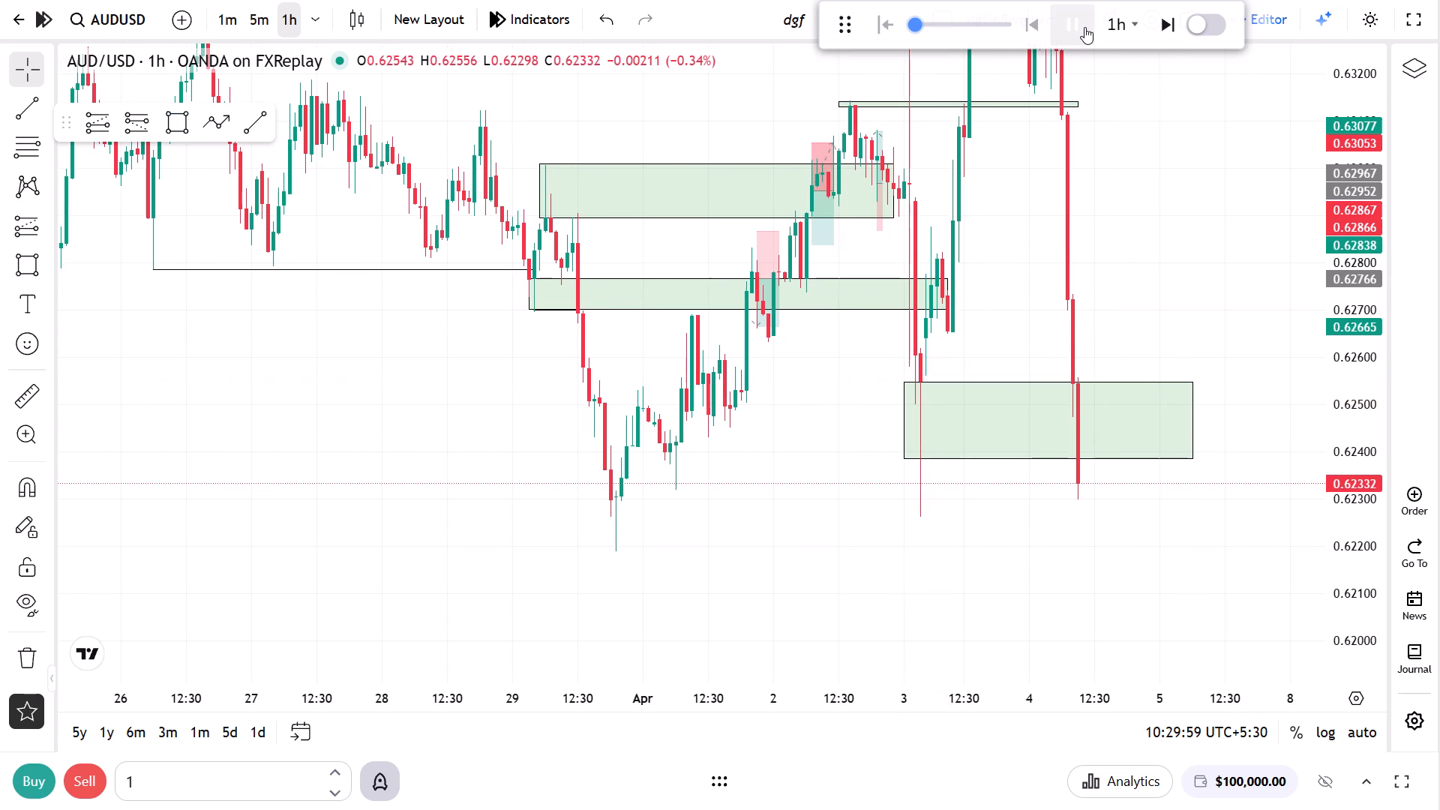
{"action": "left_click", "coordinate": [1084, 27]}
Place a long position on the 5-minute chart from 09:10 to 10:05 on 4 Apr, entry 0.62578, stop 0.62475, target 0.62717.
{"action": "left_click", "coordinate": [264, 23]}
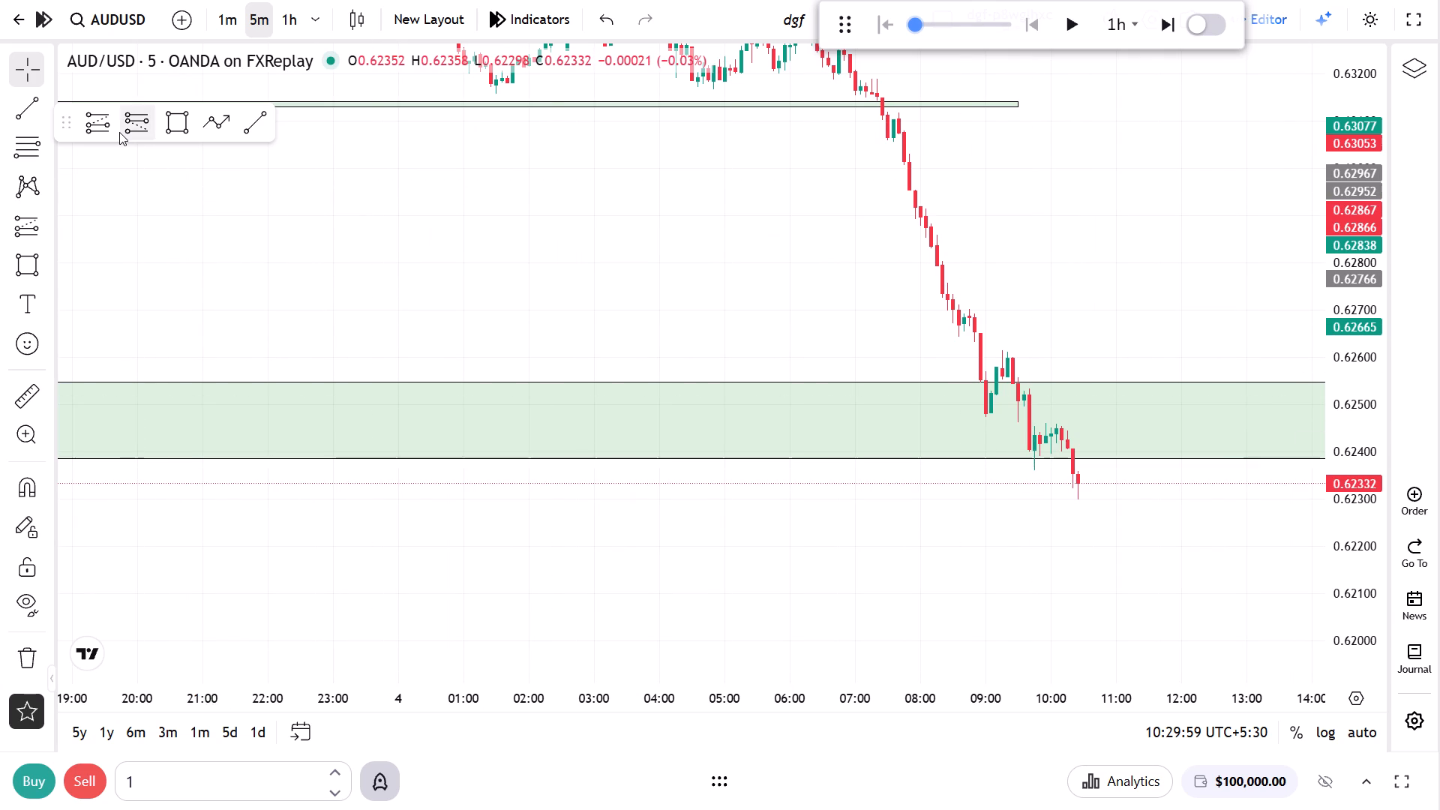
{"action": "left_click", "coordinate": [119, 132]}
{"action": "left_click", "coordinate": [83, 124]}
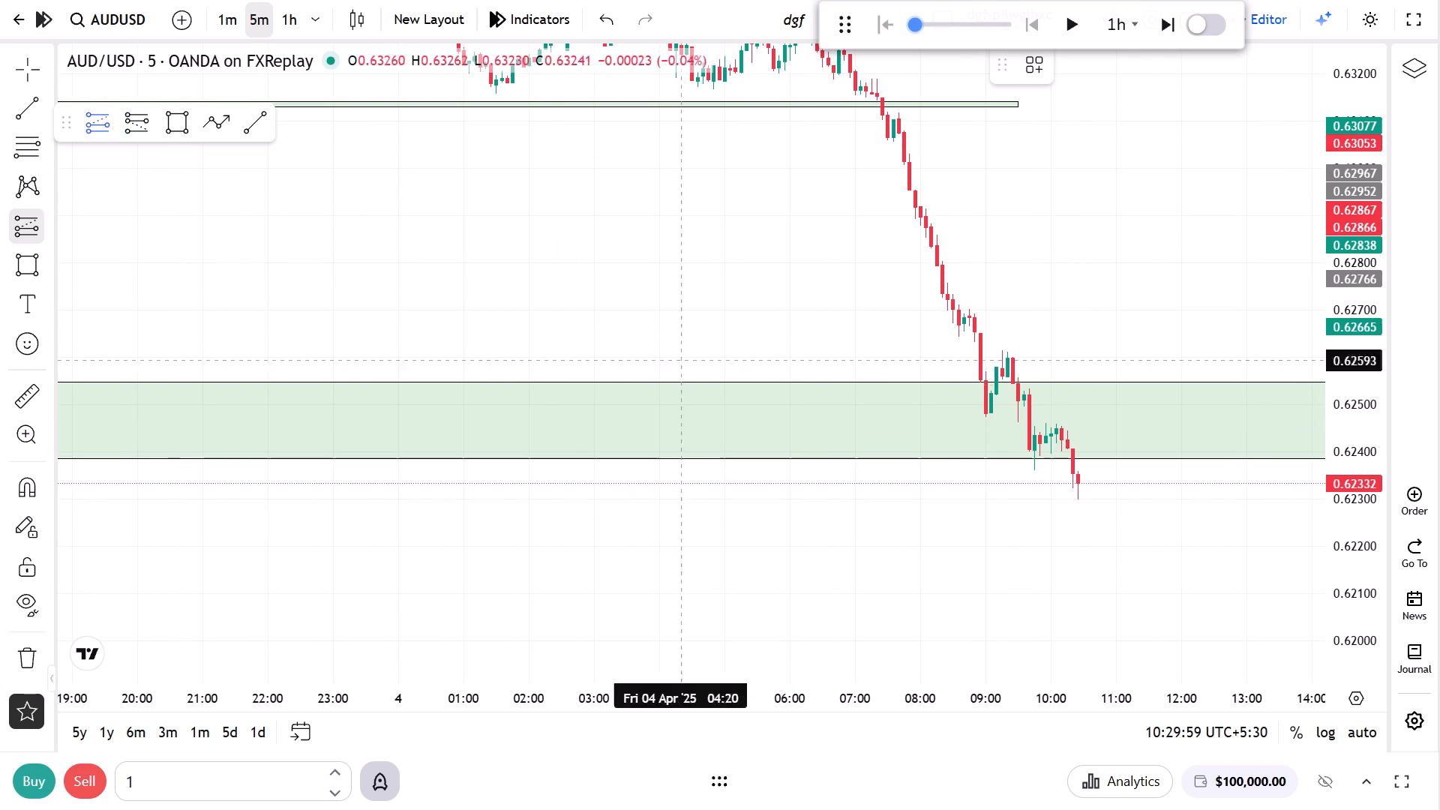
{"action": "left_click", "coordinate": [993, 367]}
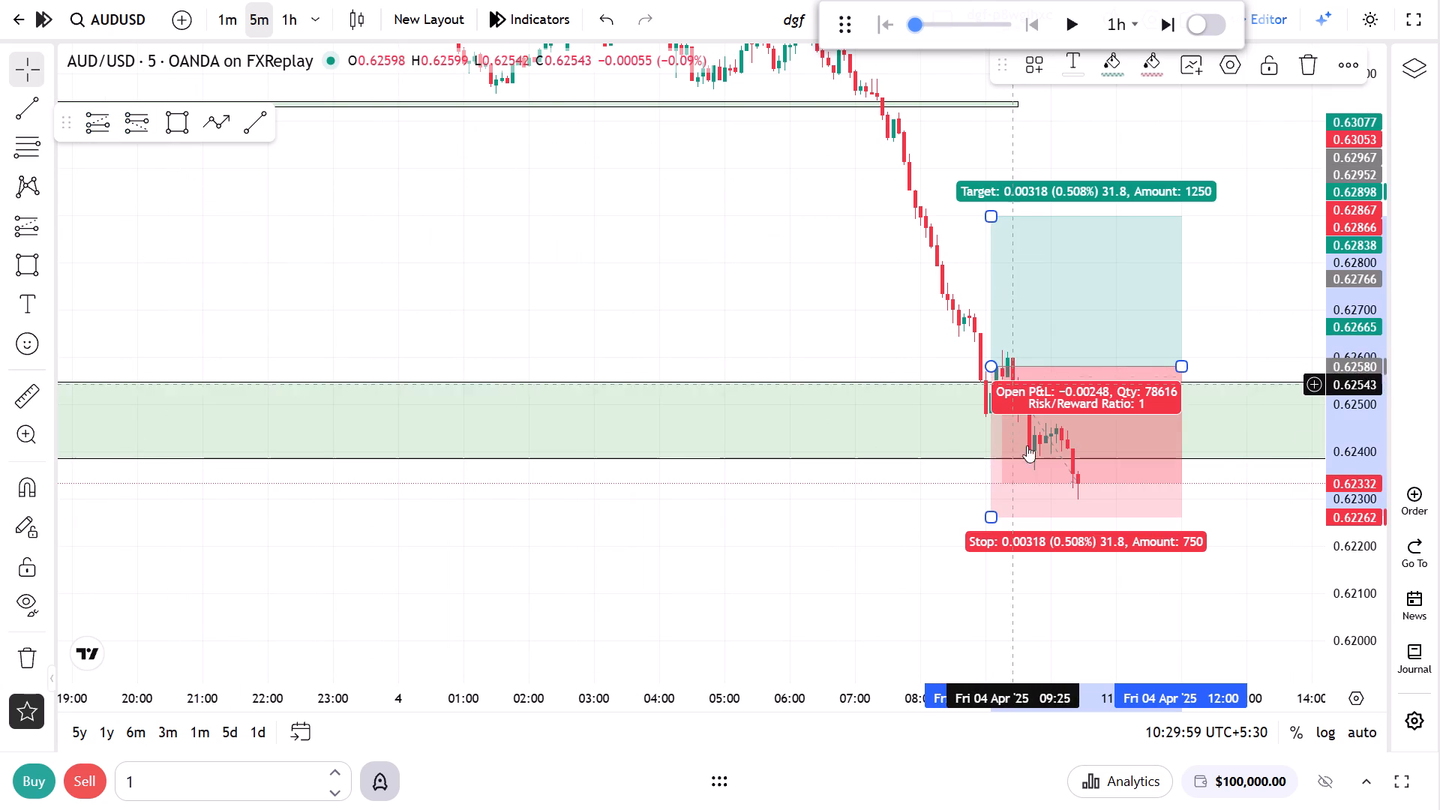
{"action": "left_click", "coordinate": [1070, 463]}
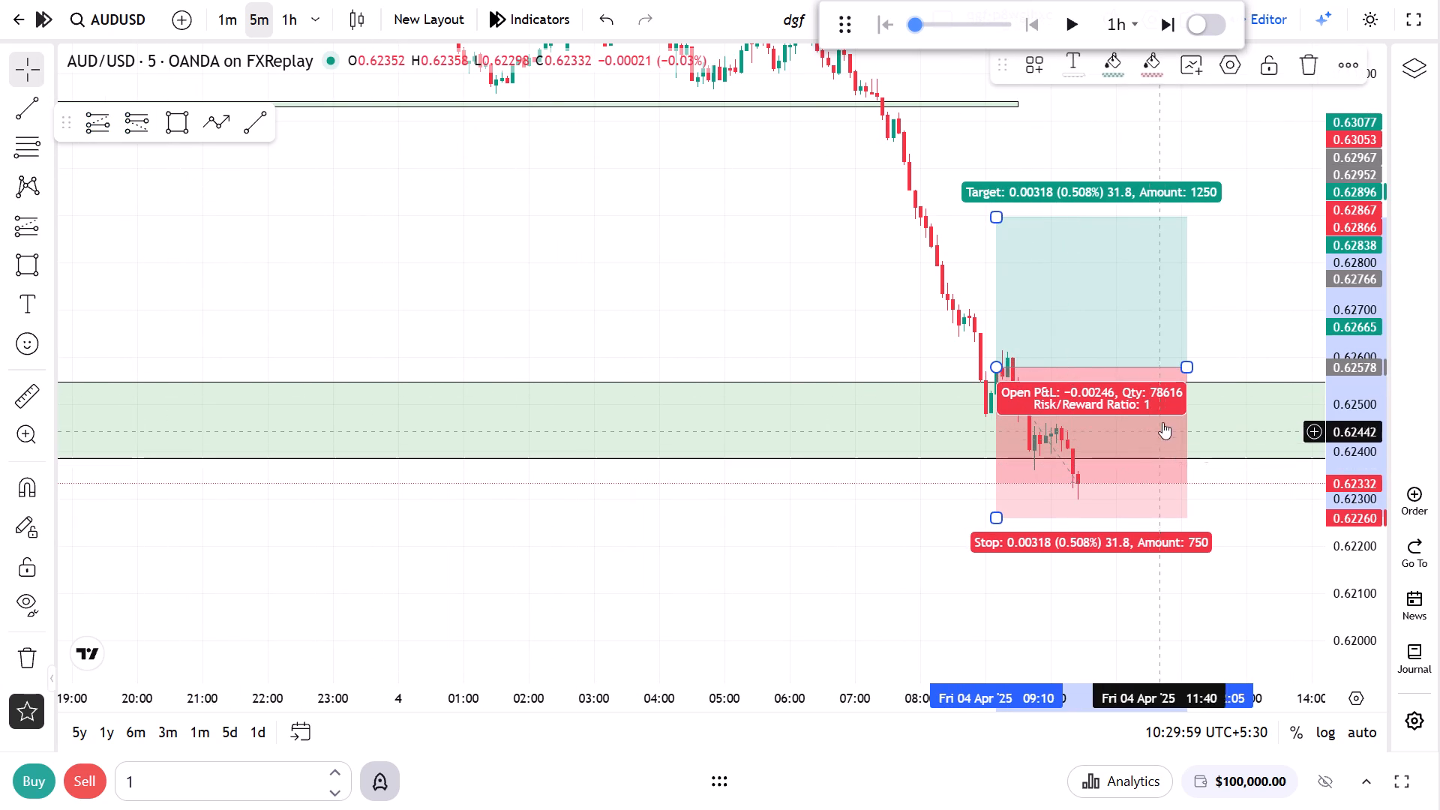
{"action": "left_click_drag", "start_coordinate": [1187, 368], "coordinate": [1054, 370]}
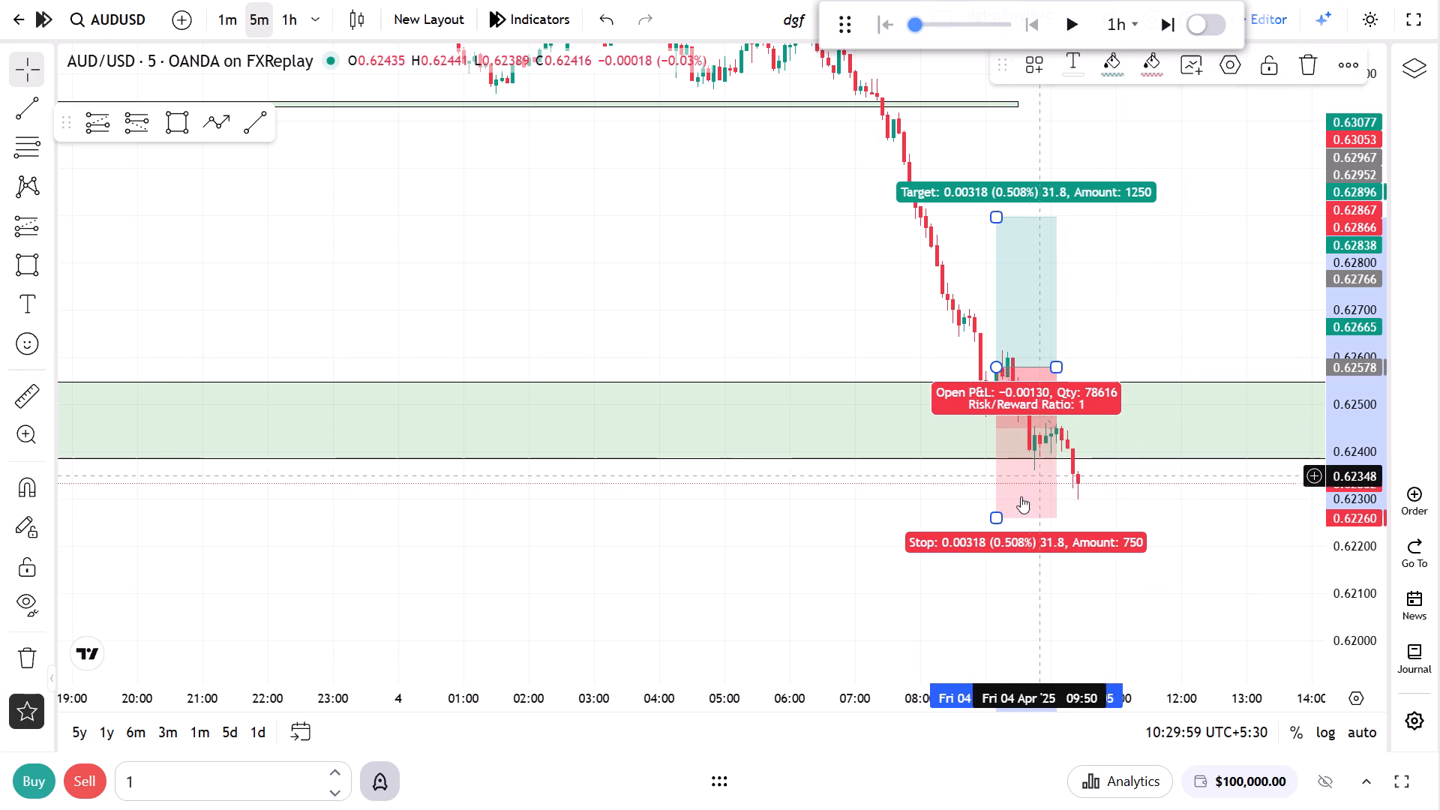
{"action": "left_click_drag", "start_coordinate": [998, 511], "coordinate": [998, 429]}
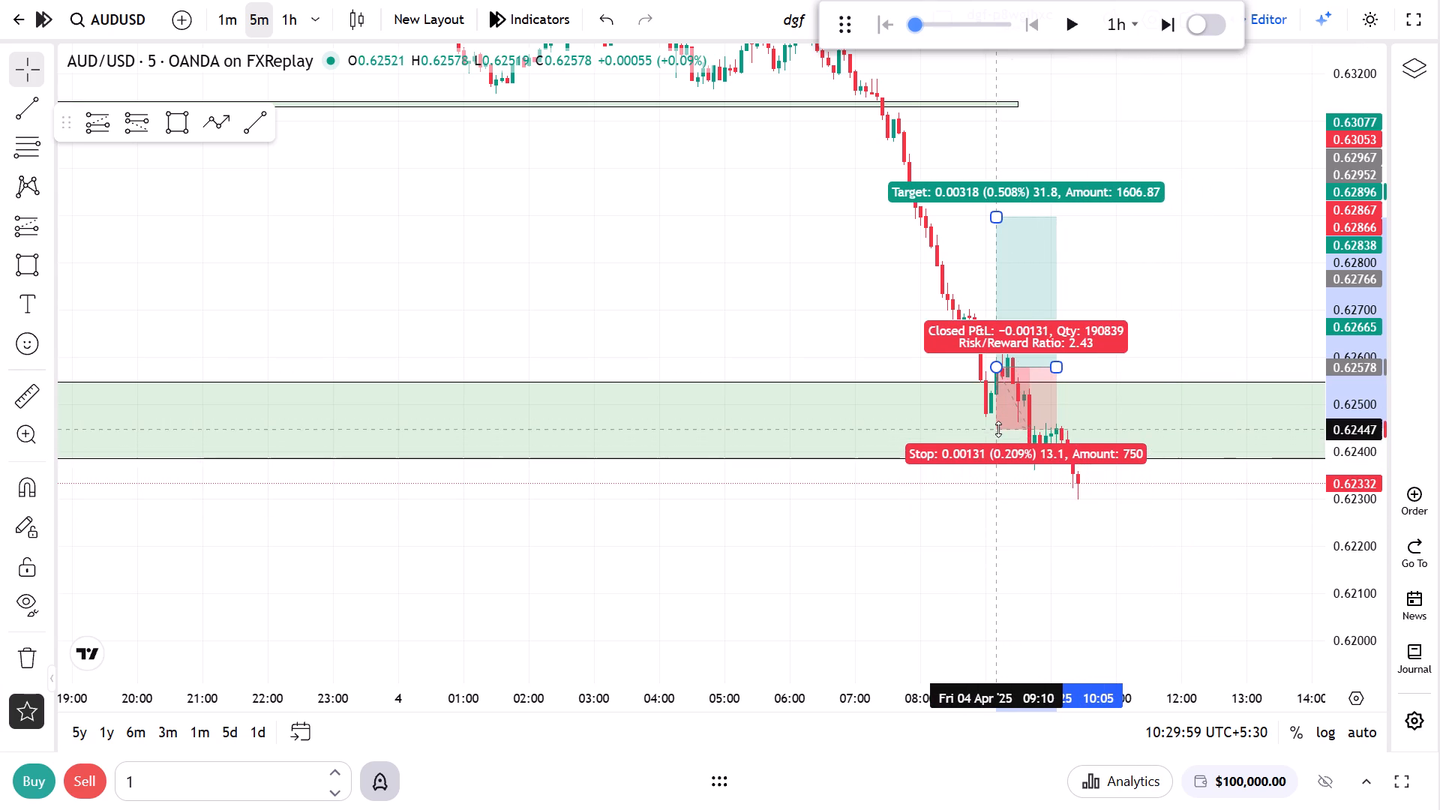
{"action": "left_click_drag", "start_coordinate": [998, 429], "coordinate": [1002, 421]}
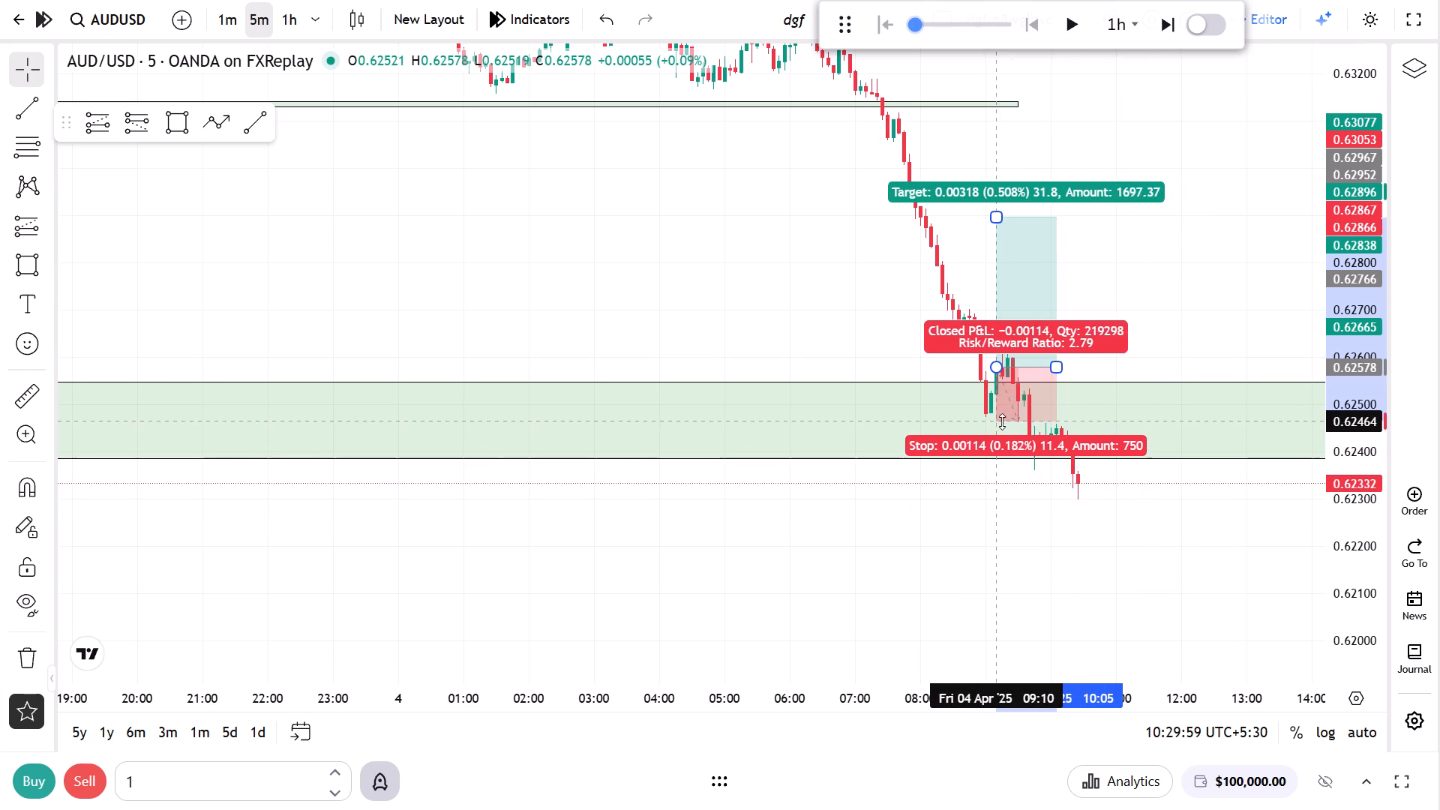
{"action": "left_click_drag", "start_coordinate": [1002, 421], "coordinate": [1006, 416]}
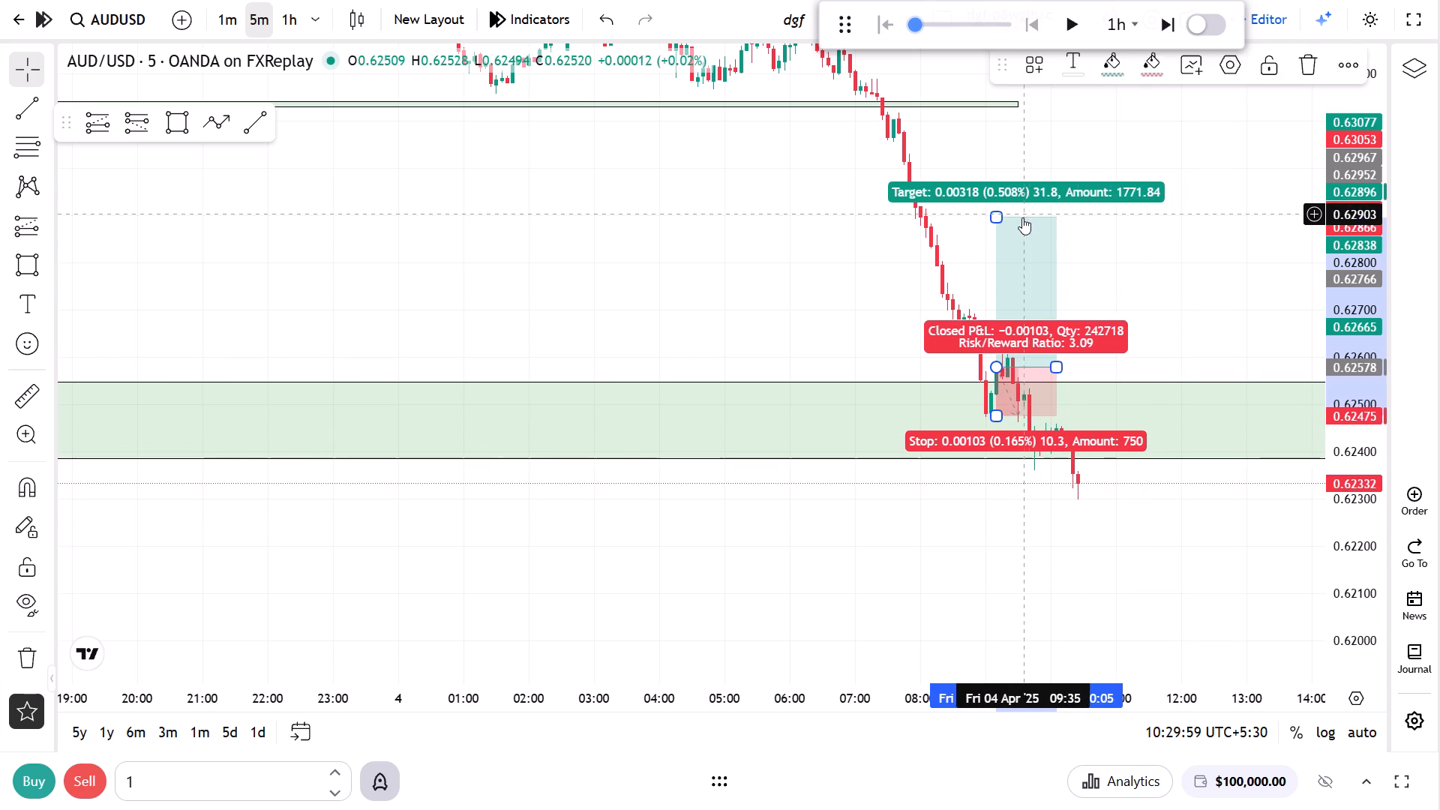
{"action": "left_click_drag", "start_coordinate": [997, 215], "coordinate": [995, 301]}
{"action": "left_click", "coordinate": [1199, 214]}
Advance the replay on the 1-hour chart to 15:29 on 4 Apr and pause it.
{"action": "left_click_drag", "start_coordinate": [1121, 184], "coordinate": [883, 321]}
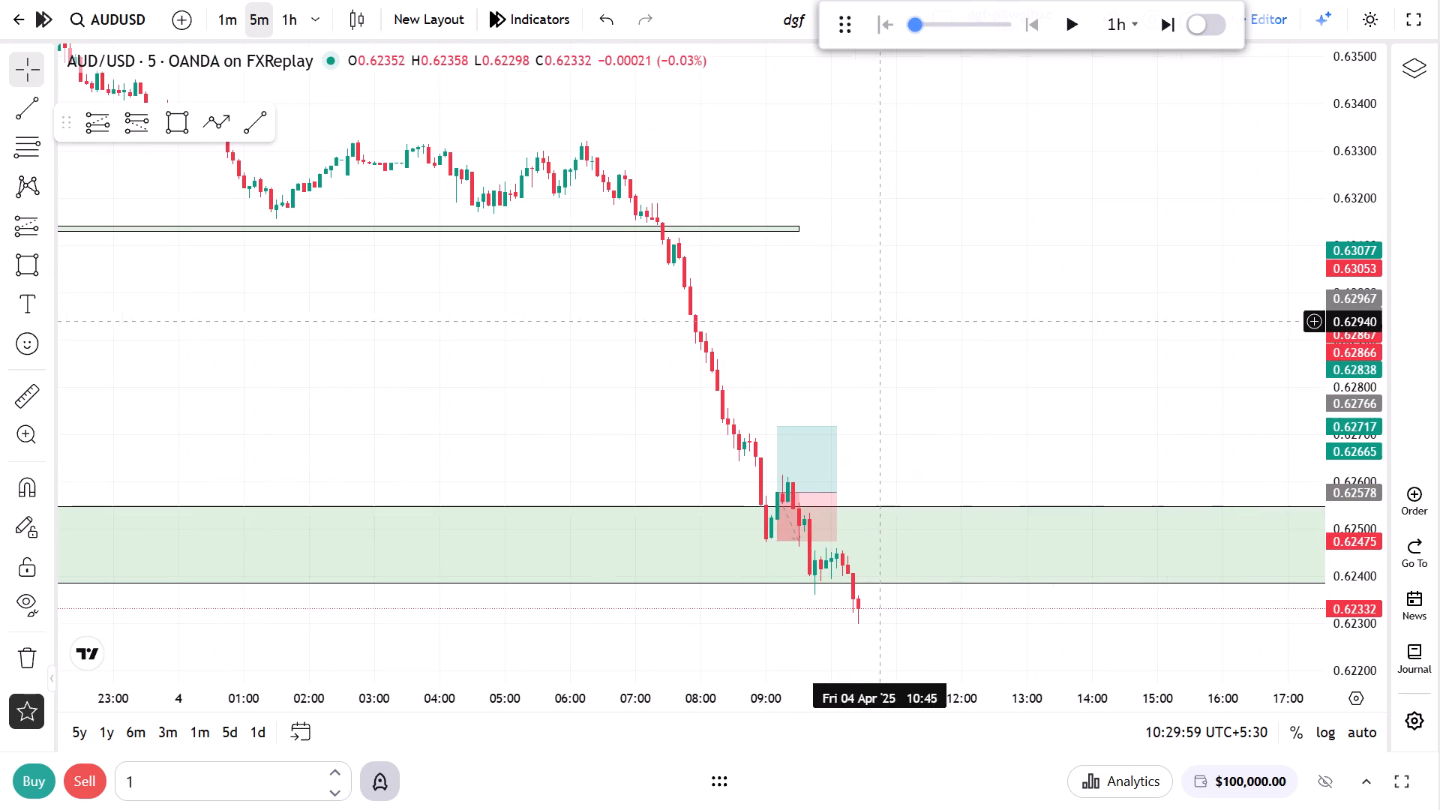
{"action": "left_click", "coordinate": [298, 12]}
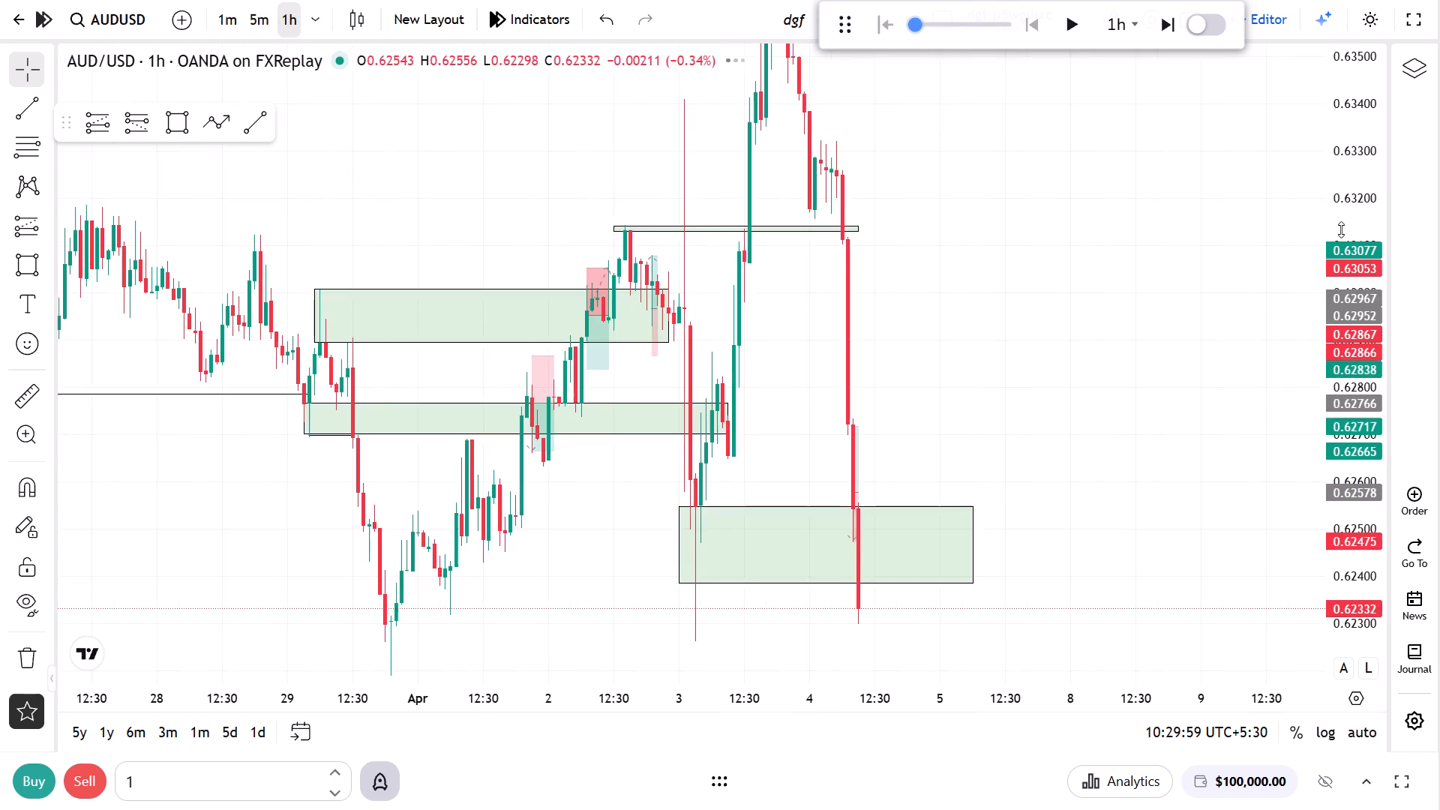
{"action": "left_click_drag", "start_coordinate": [1341, 229], "coordinate": [1348, 403]}
{"action": "left_click_drag", "start_coordinate": [1081, 301], "coordinate": [1092, 271]}
{"action": "left_click", "coordinate": [1081, 34]}
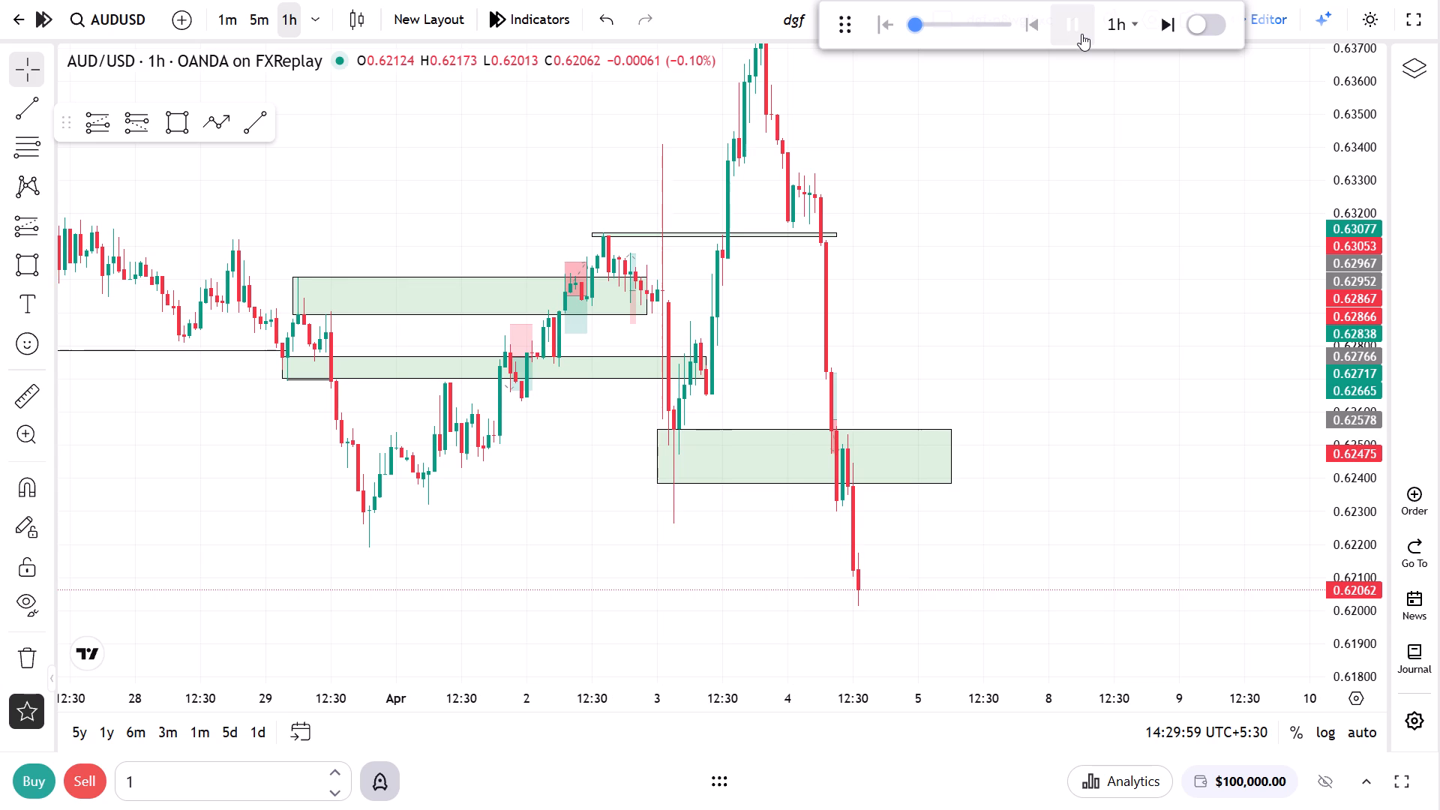
{"action": "left_click", "coordinate": [1081, 34]}
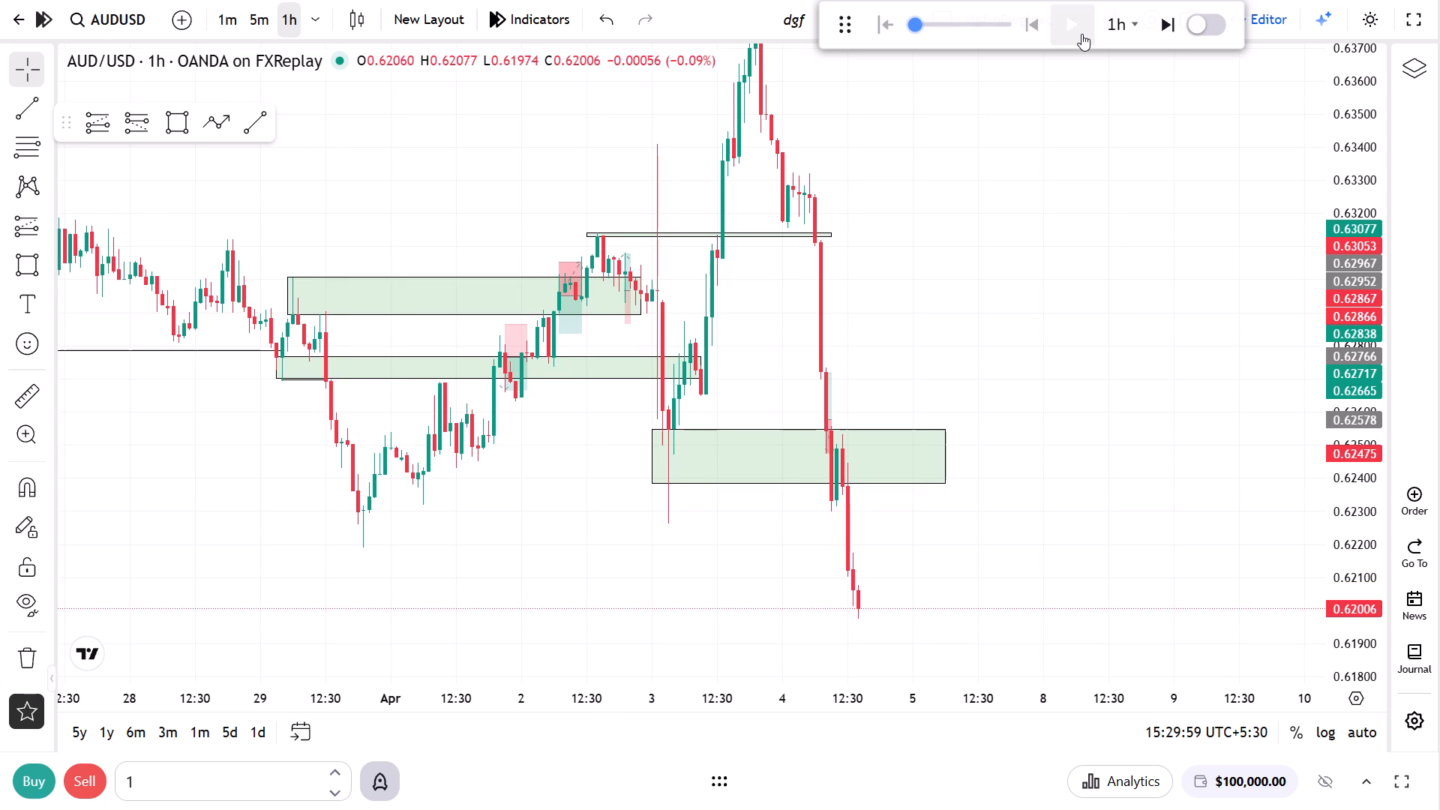
Extend the 3 Apr zone's lower edge to about 0.6226 and start it at about 02:30.
{"action": "left_click_drag", "start_coordinate": [658, 481], "coordinate": [658, 490]}
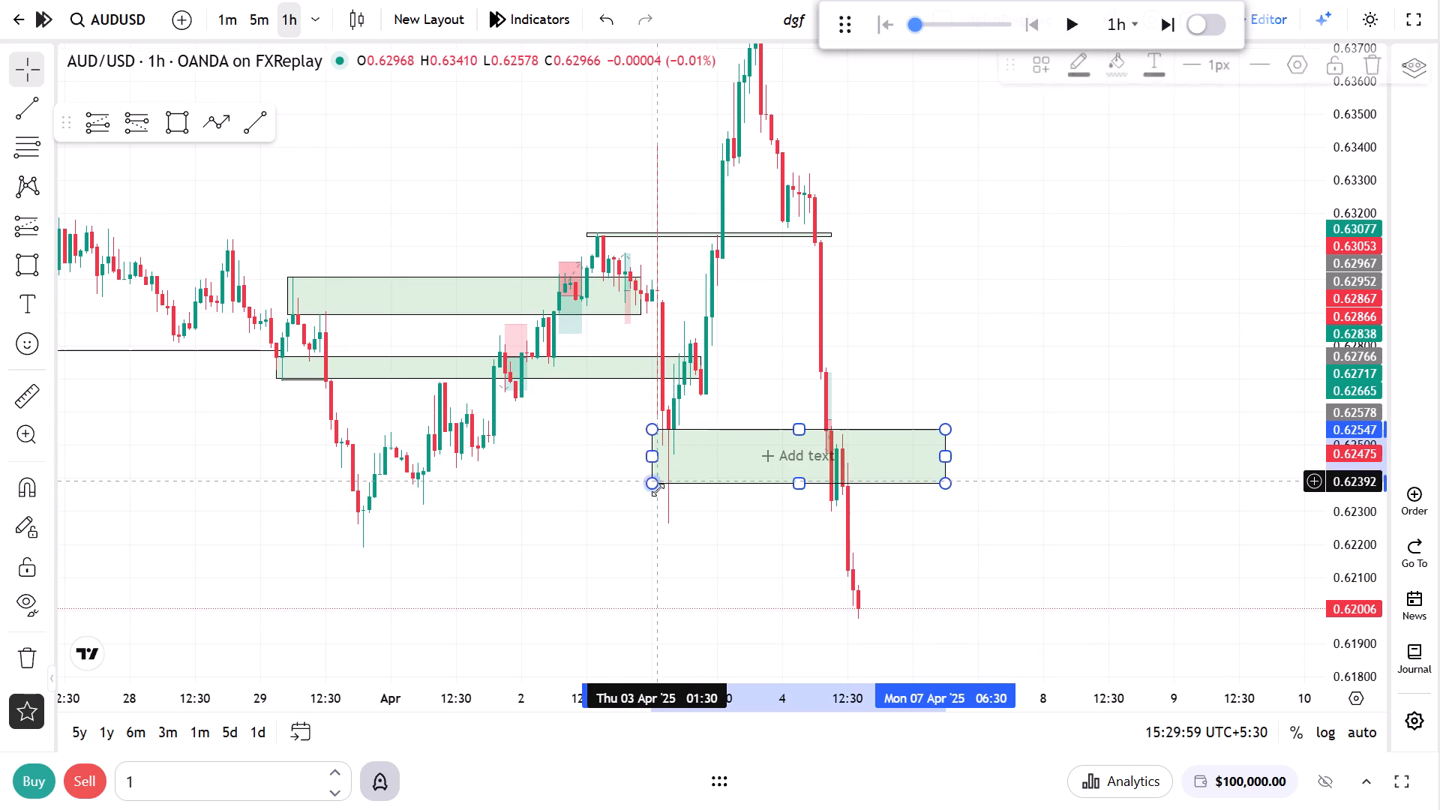
{"action": "left_click_drag", "start_coordinate": [658, 490], "coordinate": [660, 523]}
{"action": "left_click", "coordinate": [699, 582]}
Examine the price drop through the enlarged zone on the 5-minute chart, ending on the 1-hour chart.
{"action": "left_click_drag", "start_coordinate": [1359, 278], "coordinate": [1315, 376]}
{"action": "left_click_drag", "start_coordinate": [1169, 357], "coordinate": [1171, 367]}
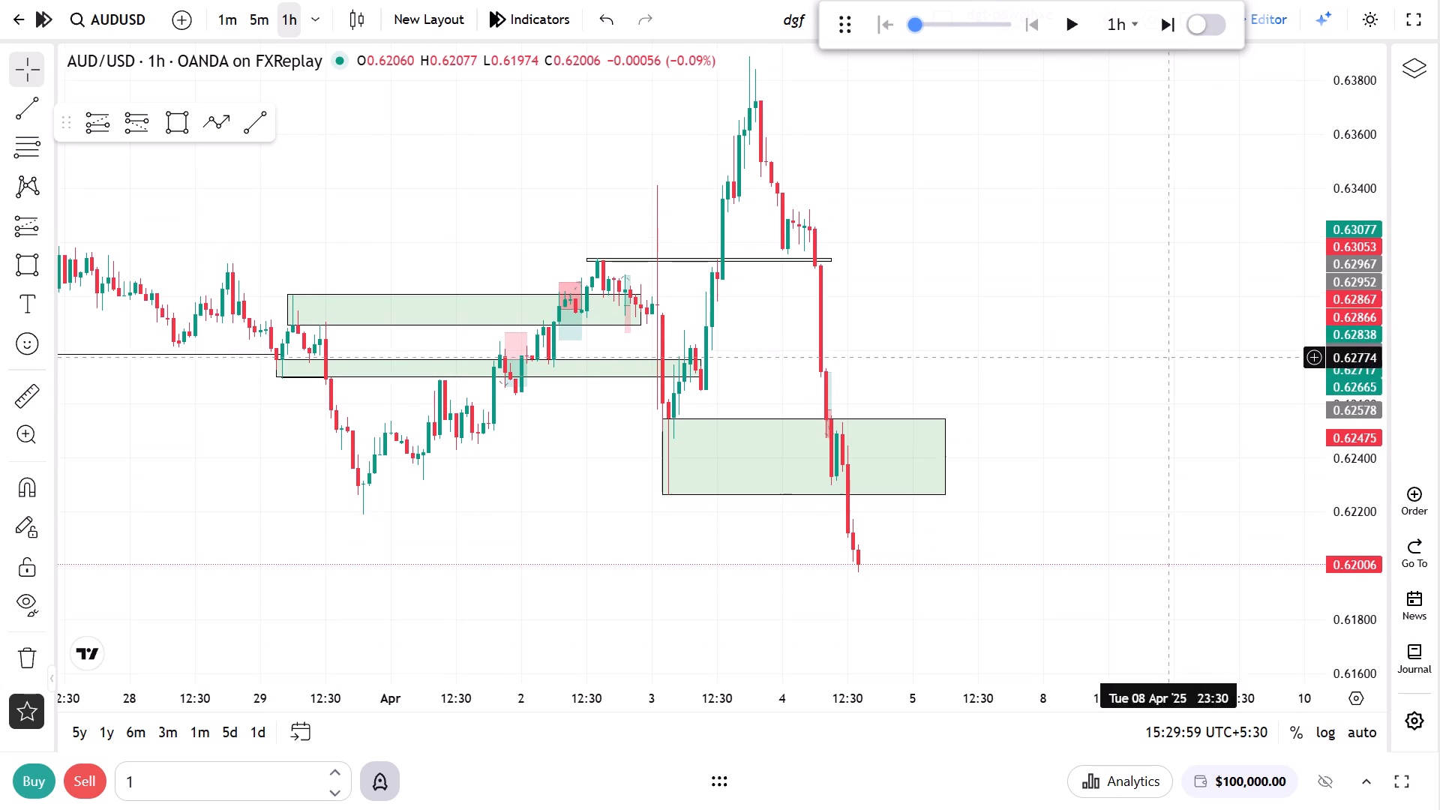
{"action": "left_click", "coordinate": [261, 22]}
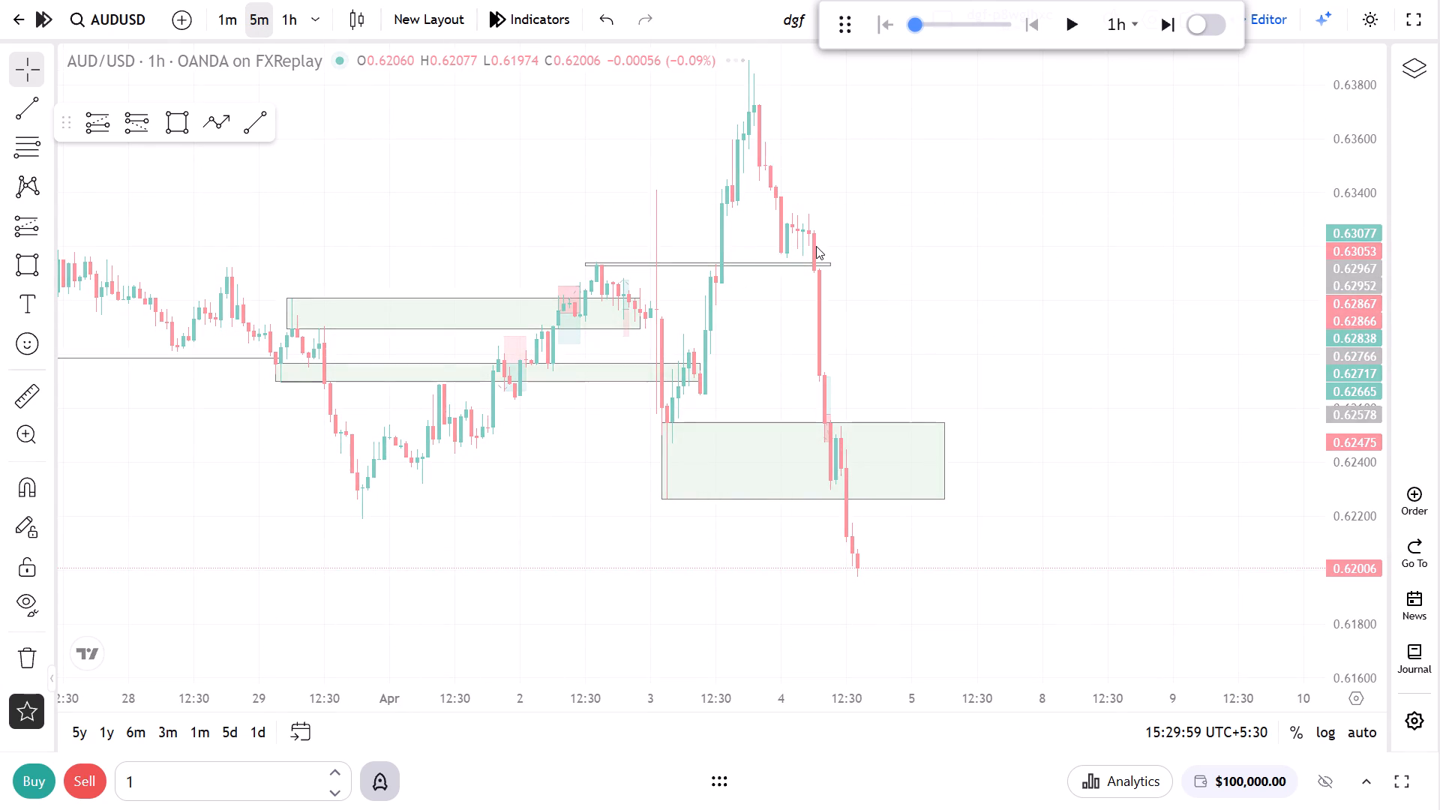
{"action": "left_click_drag", "start_coordinate": [938, 367], "coordinate": [1173, 244]}
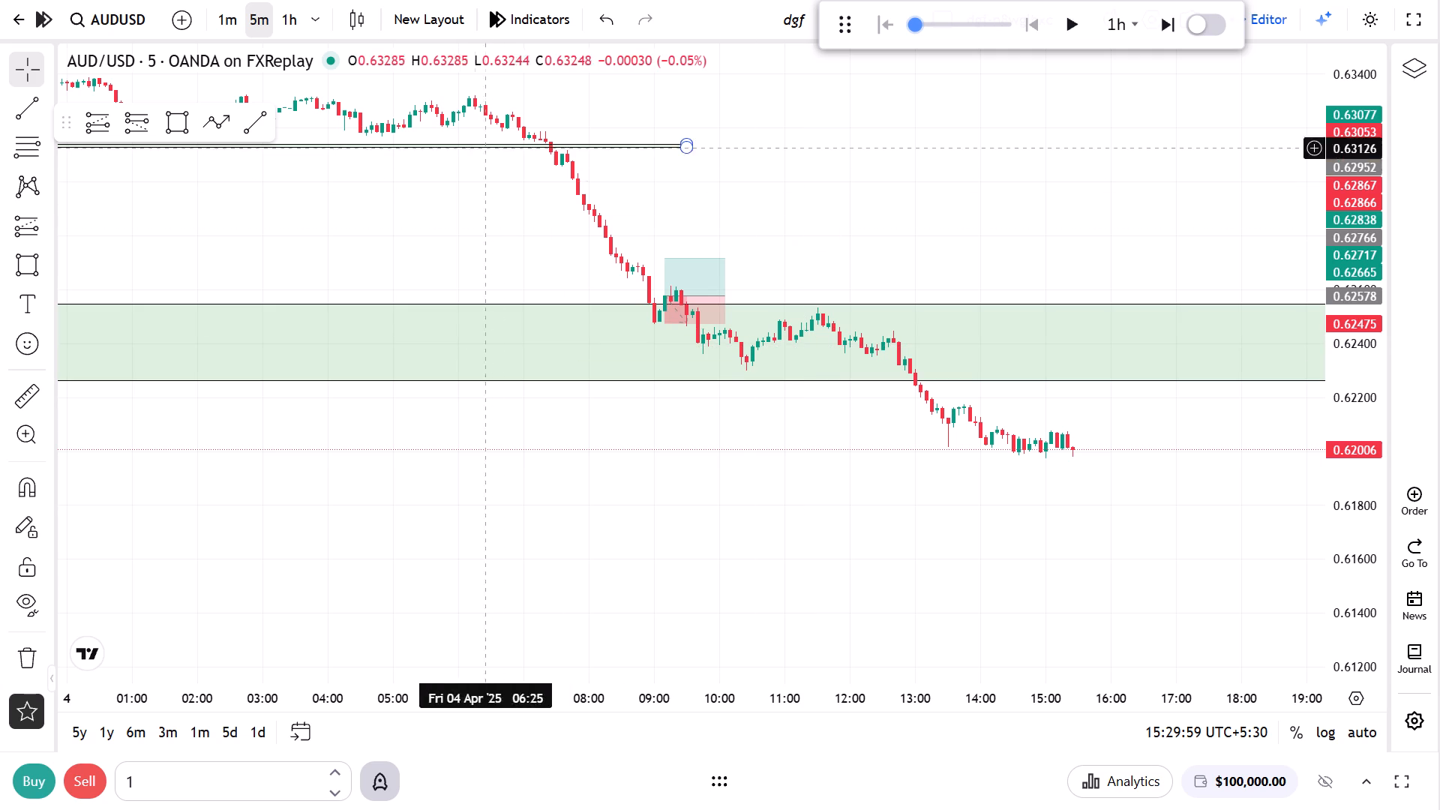
{"action": "left_click", "coordinate": [294, 21]}
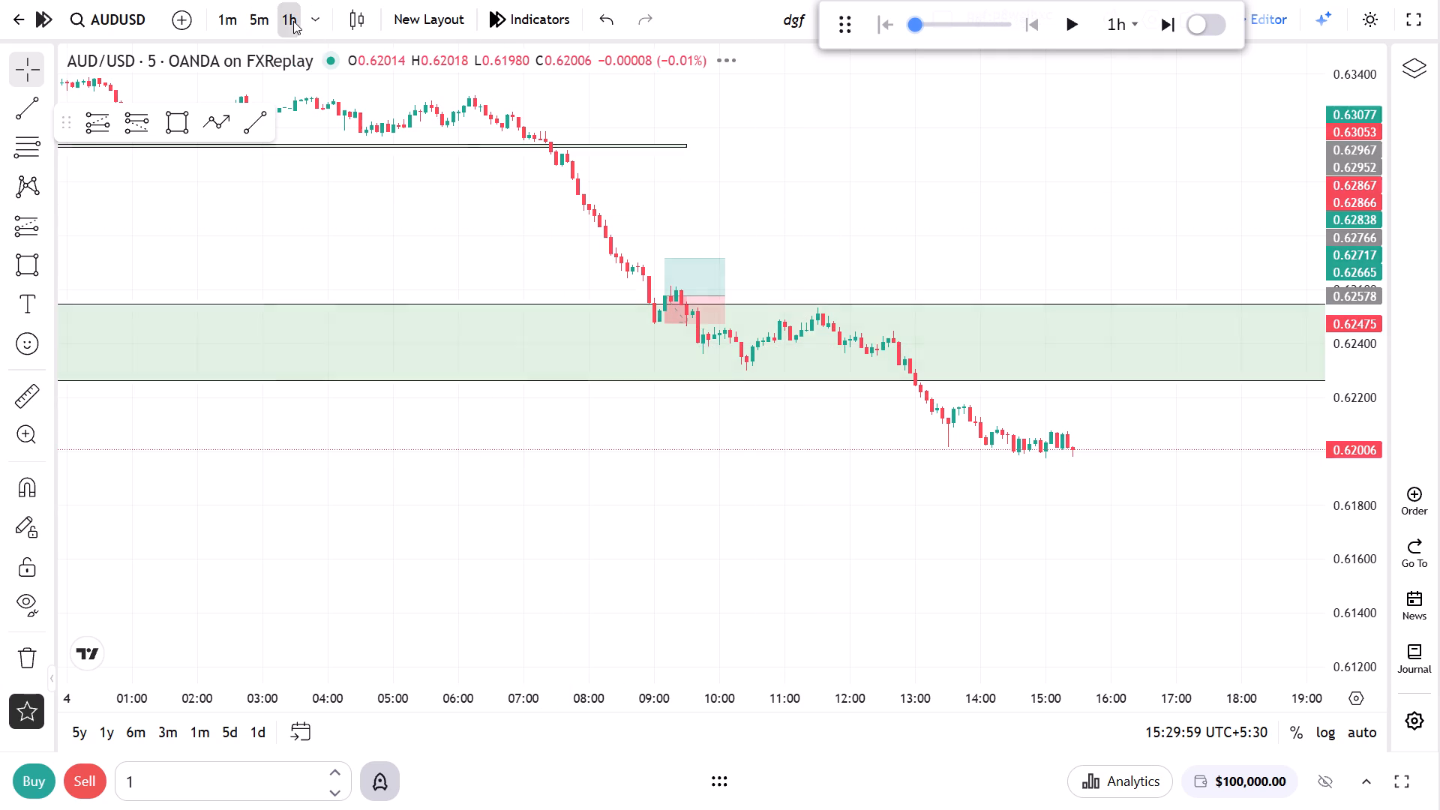
{"action": "left_click_drag", "start_coordinate": [1113, 469], "coordinate": [1110, 496]}
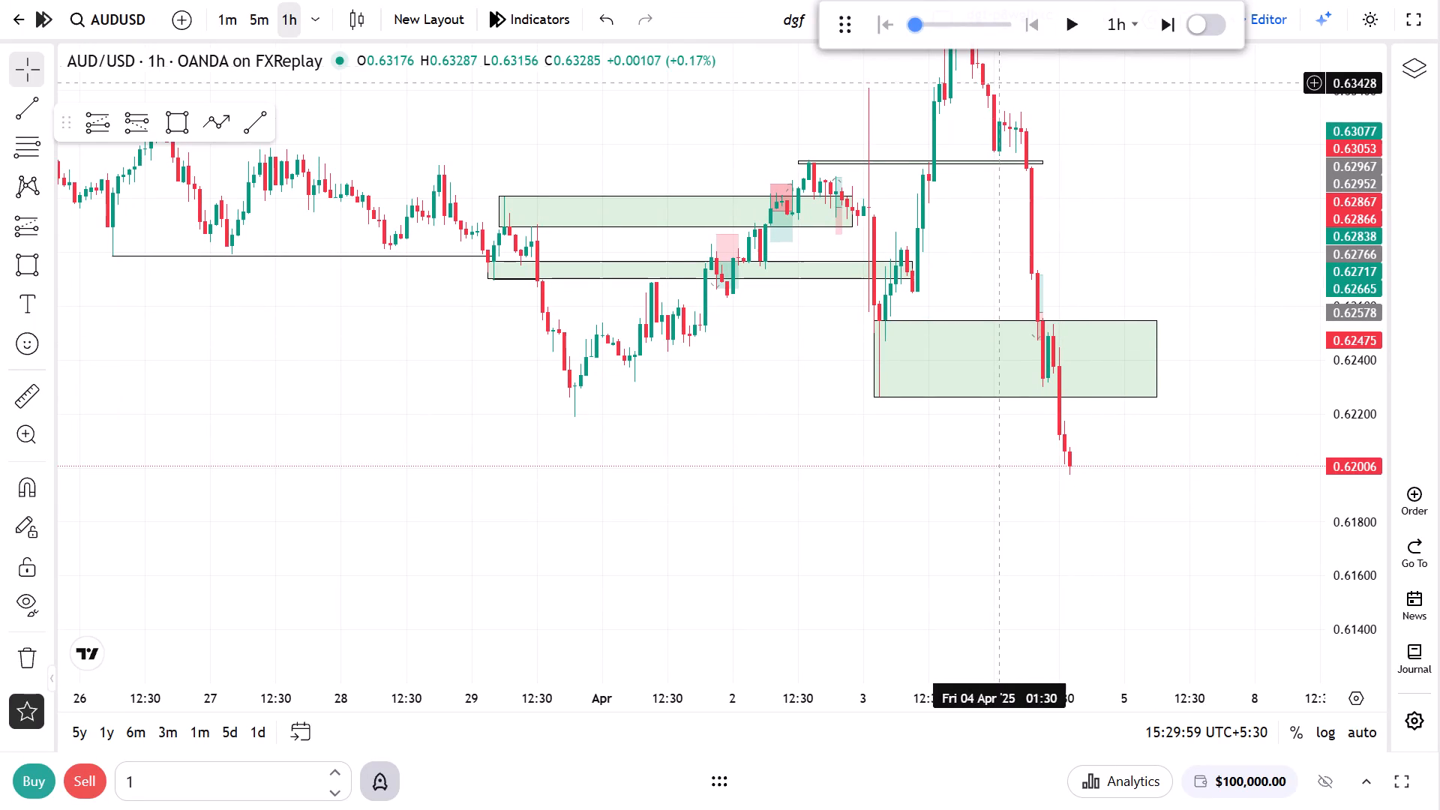
Resume the replay on the 1-hour chart and follow the decline through to 19:29 on 7 Apr.
{"action": "left_click", "coordinate": [1069, 32]}
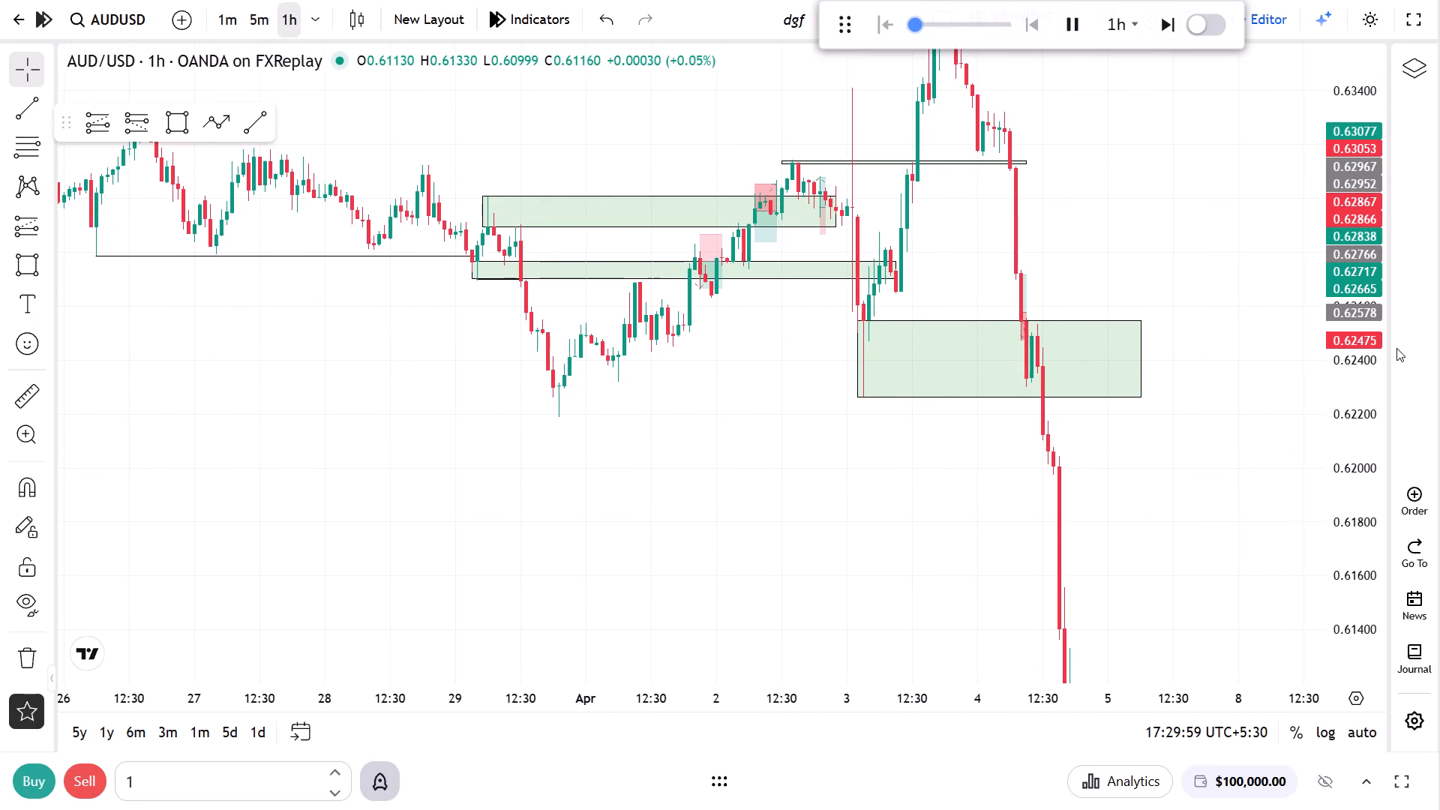
{"action": "left_click_drag", "start_coordinate": [1381, 344], "coordinate": [1376, 439]}
{"action": "left_click_drag", "start_coordinate": [1229, 466], "coordinate": [1168, 306]}
{"action": "scroll", "coordinate": [1136, 435], "scroll_direction": "up", "scroll_amount": 3}
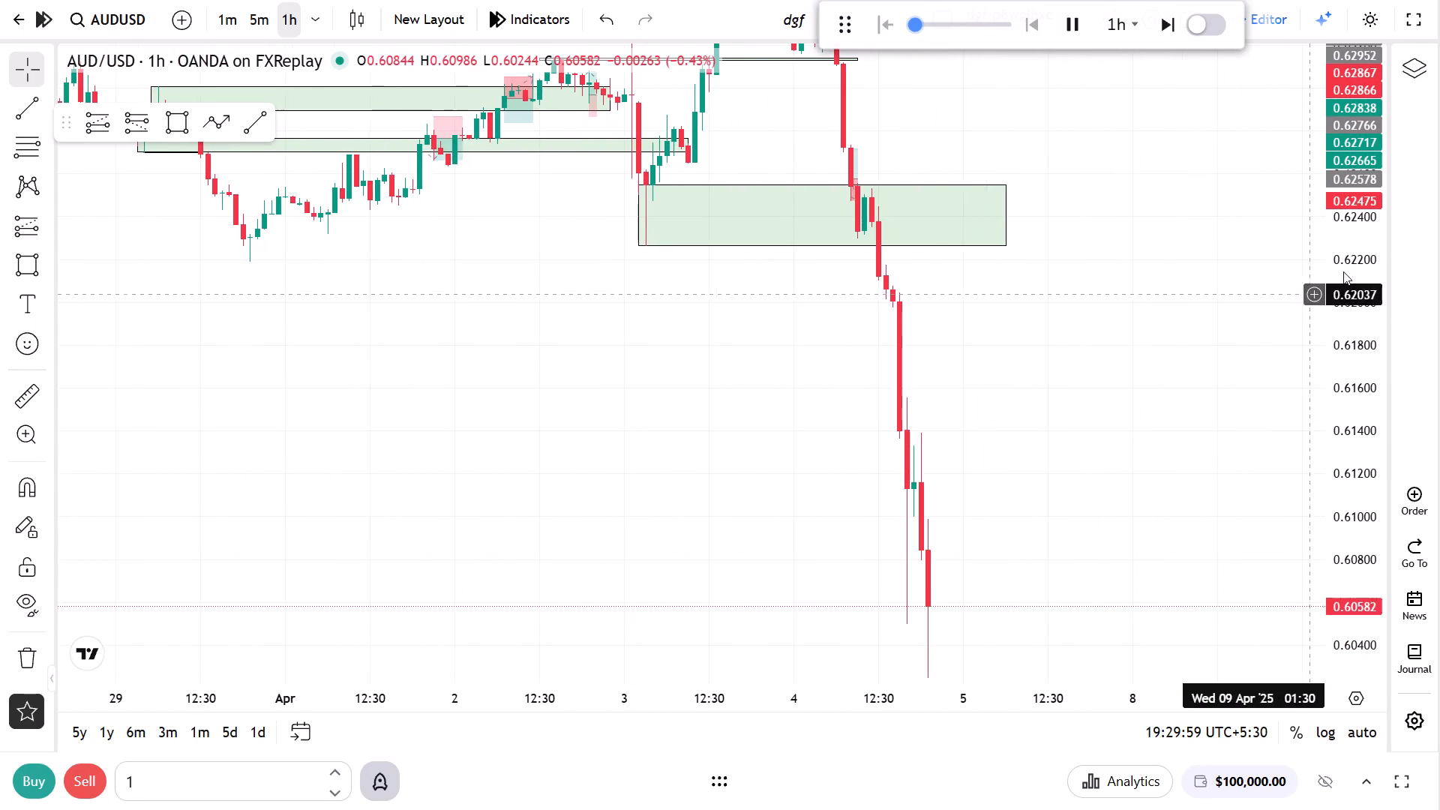
{"action": "left_click_drag", "start_coordinate": [1351, 267], "coordinate": [1355, 379]}
{"action": "left_click_drag", "start_coordinate": [1222, 356], "coordinate": [1227, 367]}
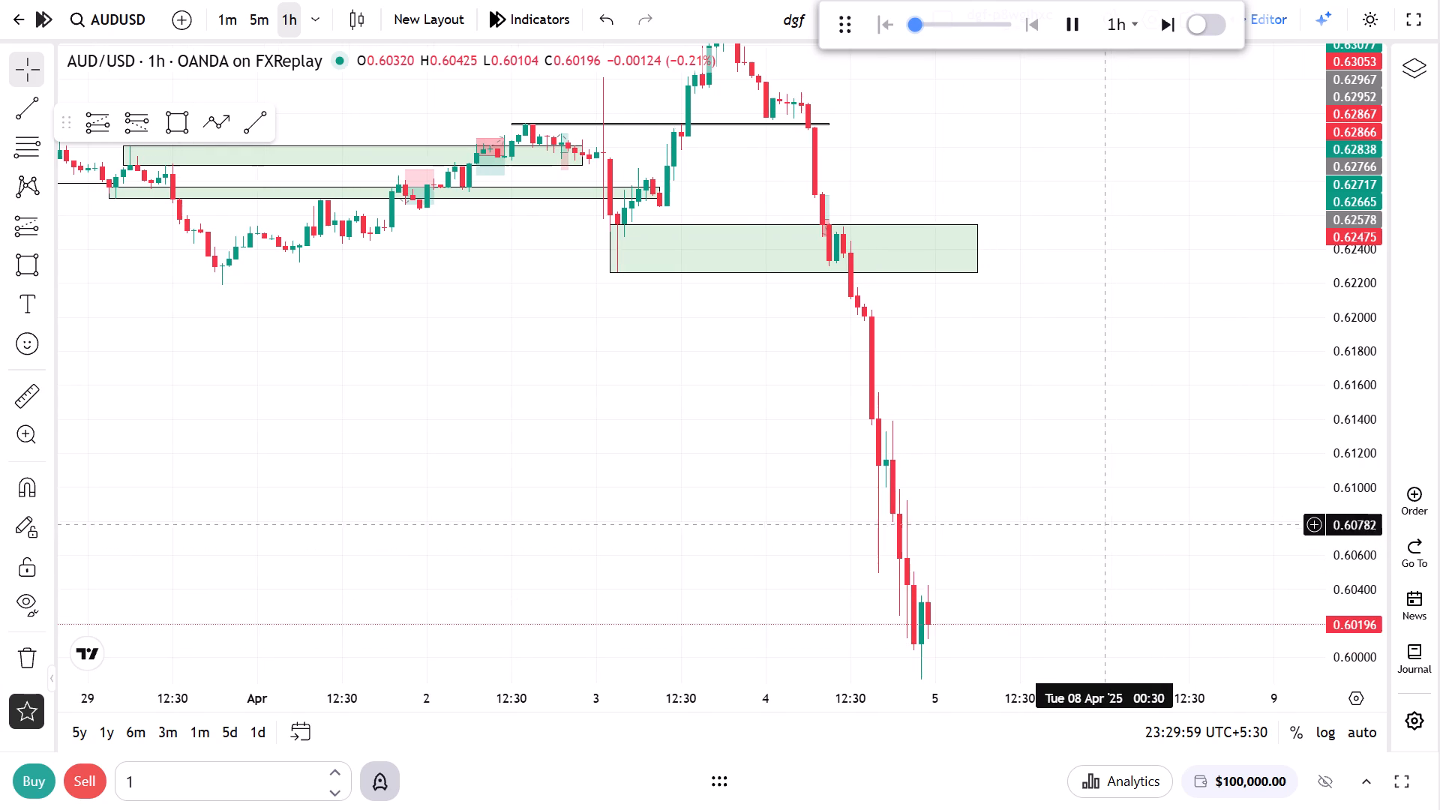
{"action": "left_click_drag", "start_coordinate": [1096, 511], "coordinate": [1169, 433]}
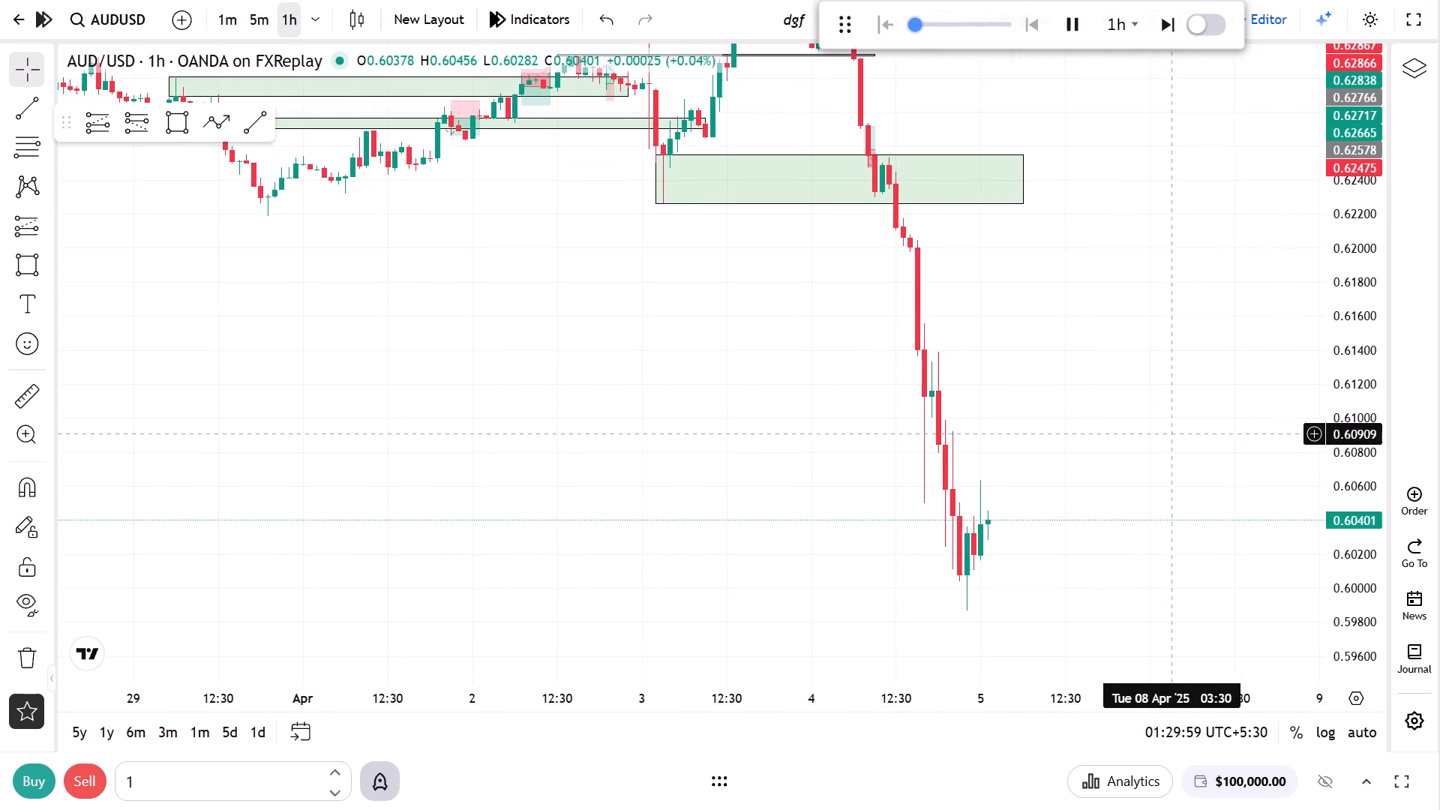
{"action": "left_click_drag", "start_coordinate": [1135, 415], "coordinate": [1138, 445]}
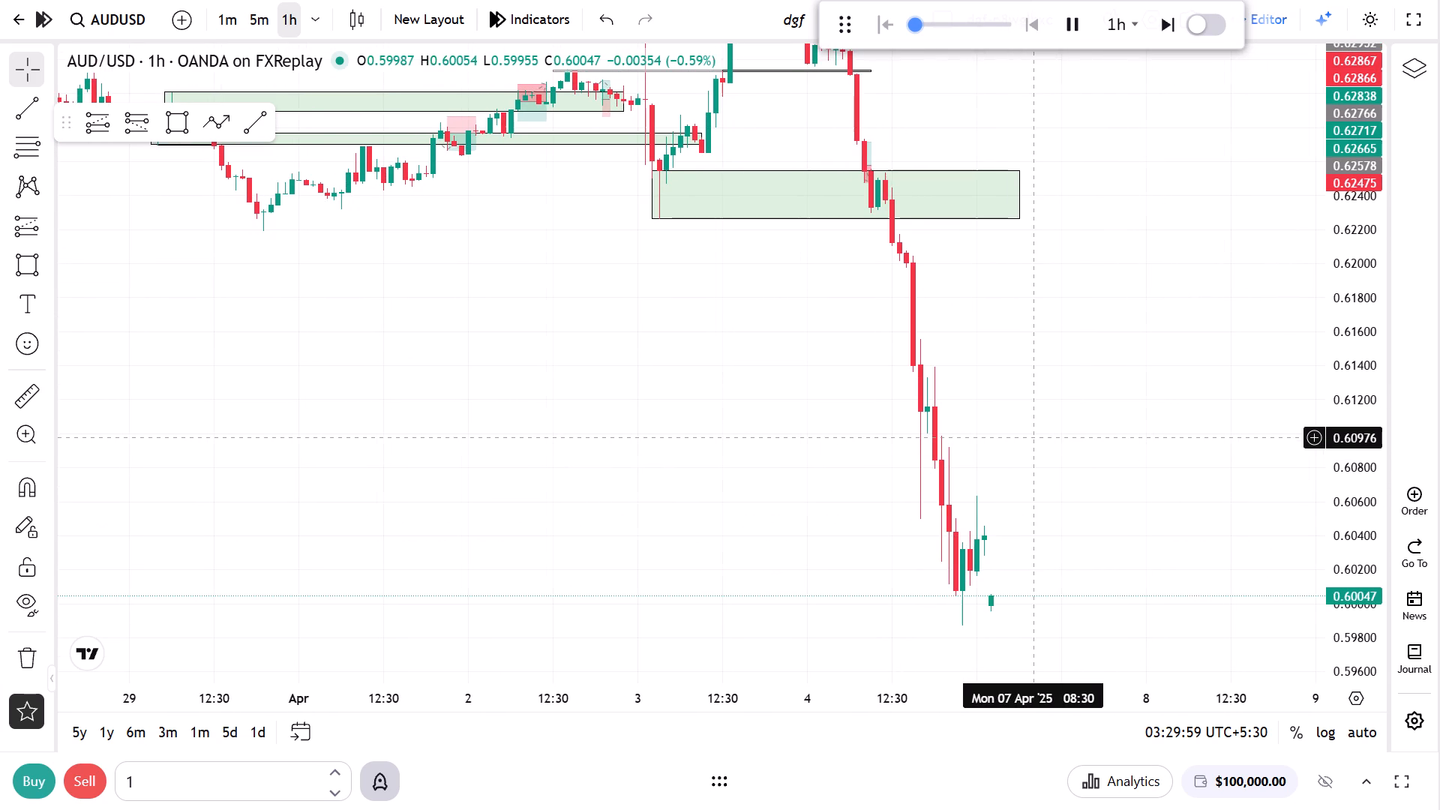
{"action": "left_click_drag", "start_coordinate": [1033, 437], "coordinate": [1048, 382]}
{"action": "left_click_drag", "start_coordinate": [1347, 289], "coordinate": [1348, 359]}
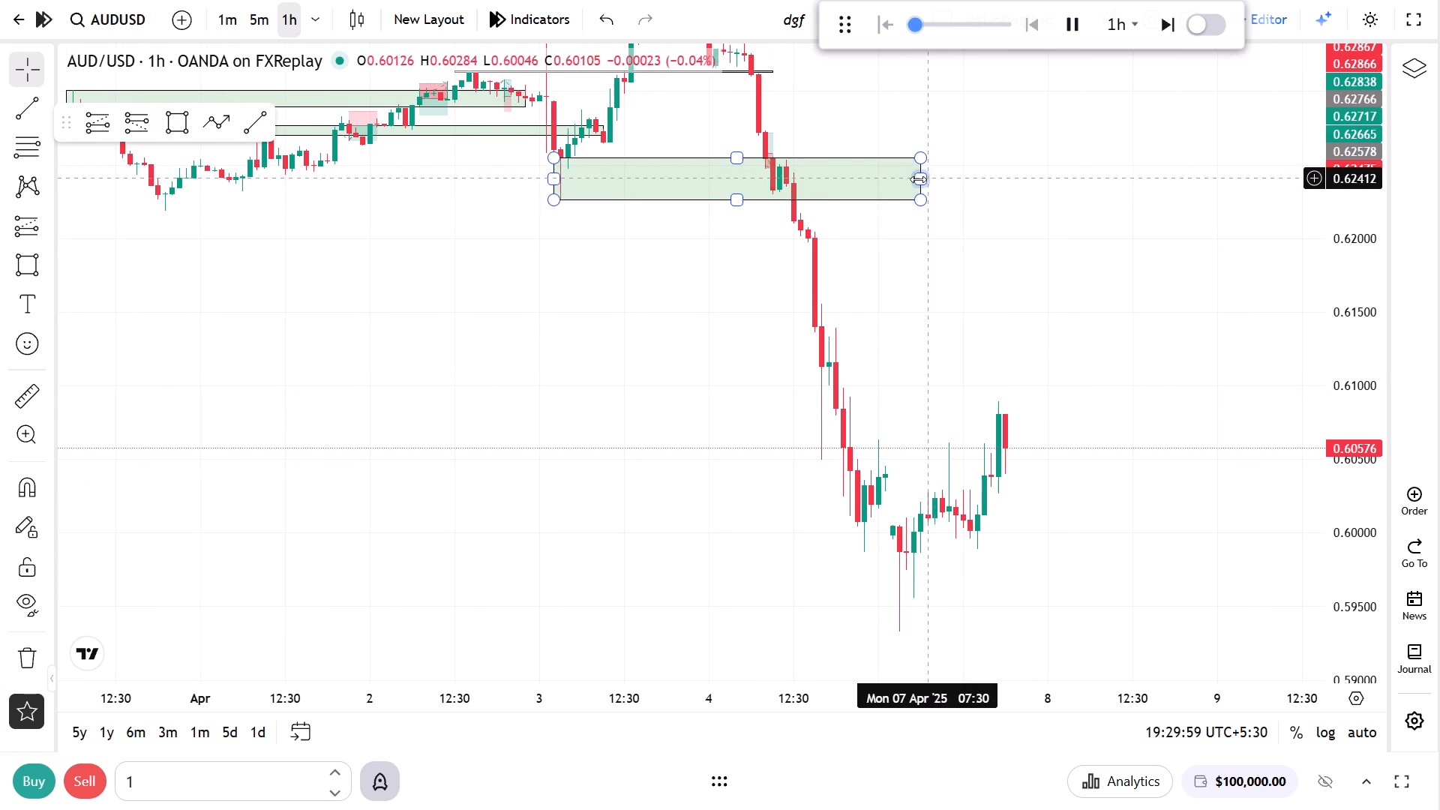
Extend the 3 Apr zone's end time to about 17:30 on 8 Apr.
{"action": "left_click_drag", "start_coordinate": [918, 179], "coordinate": [1159, 211]}
{"action": "left_click", "coordinate": [1145, 395]}
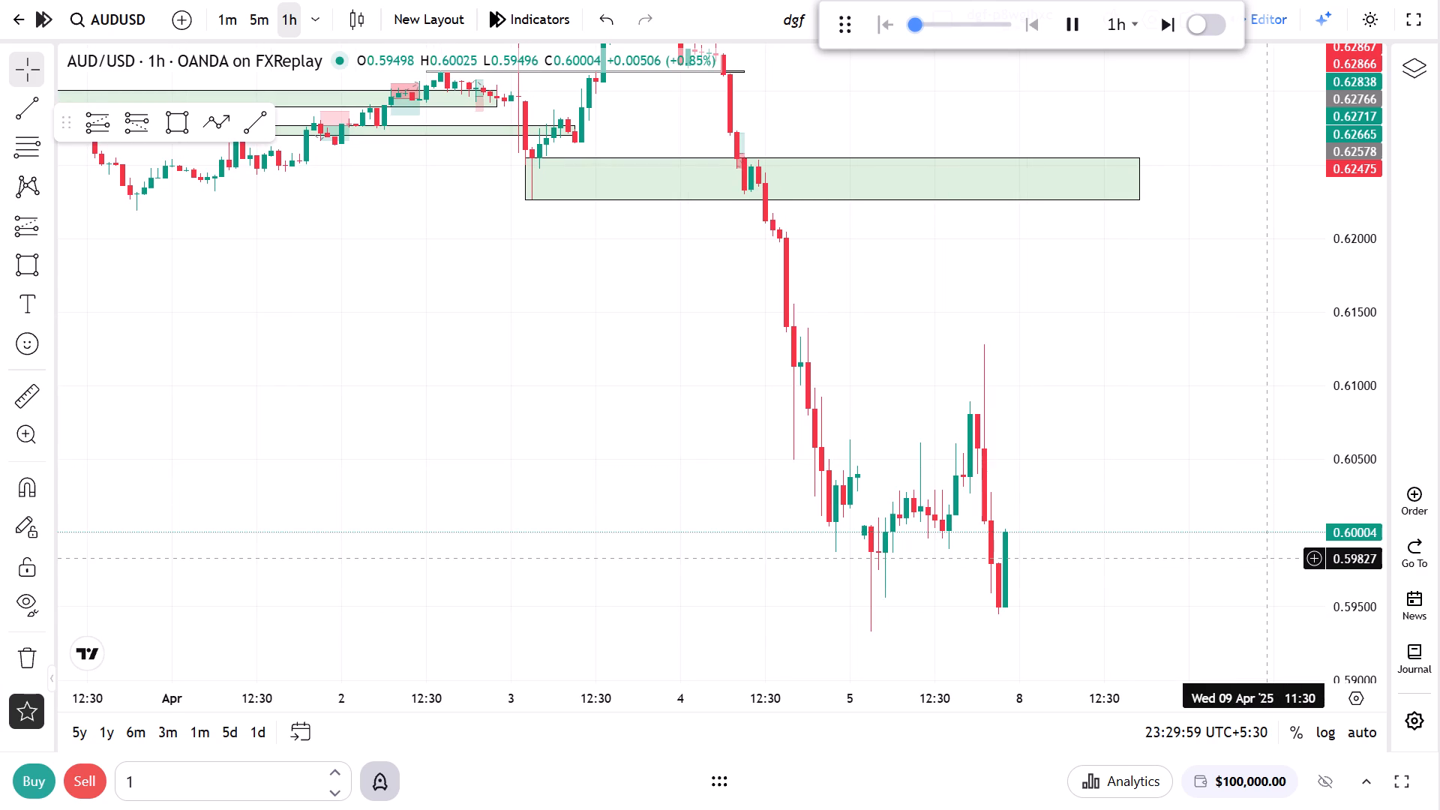
Let the replay run on to 22:29 on 8 Apr and pause it.
{"action": "left_click_drag", "start_coordinate": [1171, 529], "coordinate": [1196, 445]}
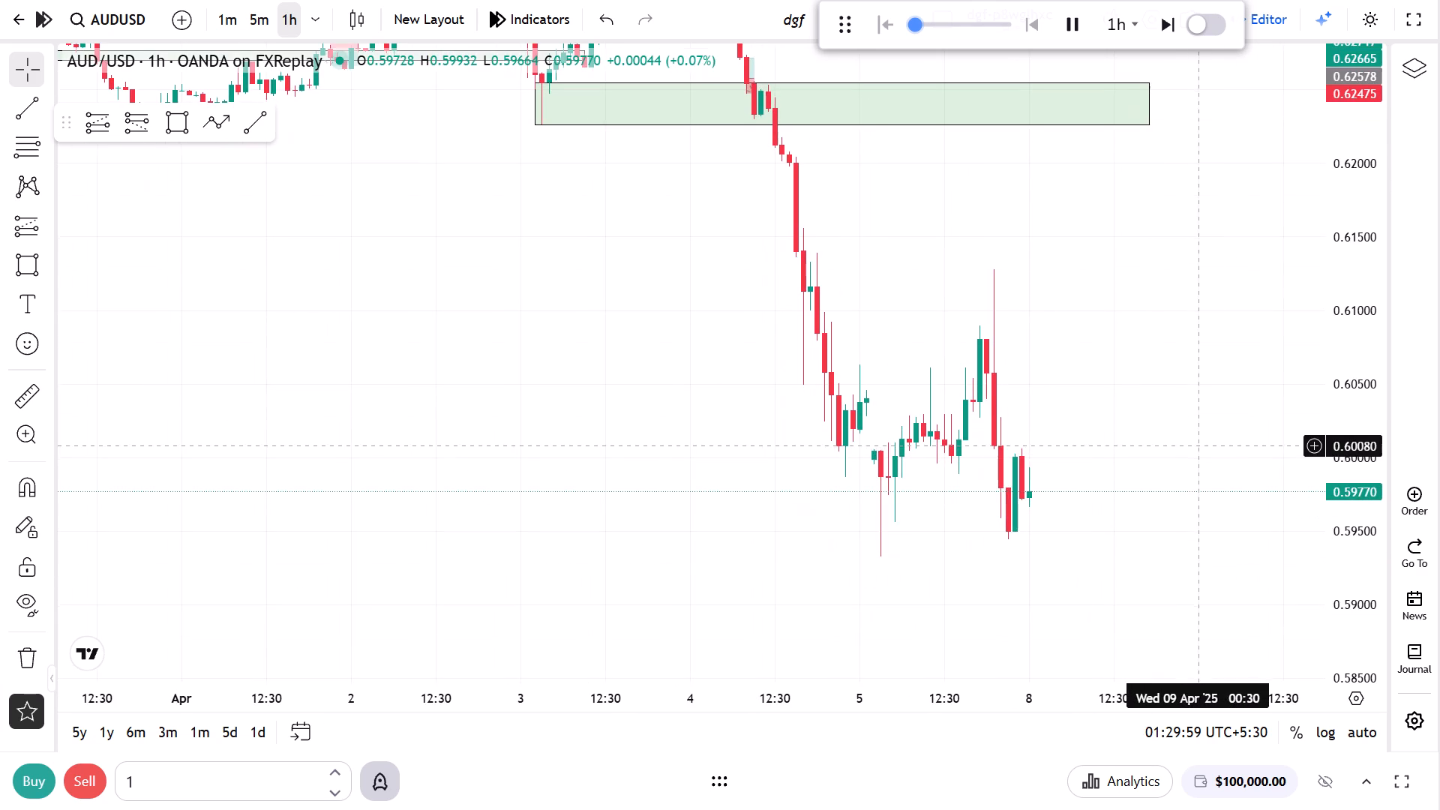
{"action": "left_click_drag", "start_coordinate": [1174, 430], "coordinate": [1158, 439]}
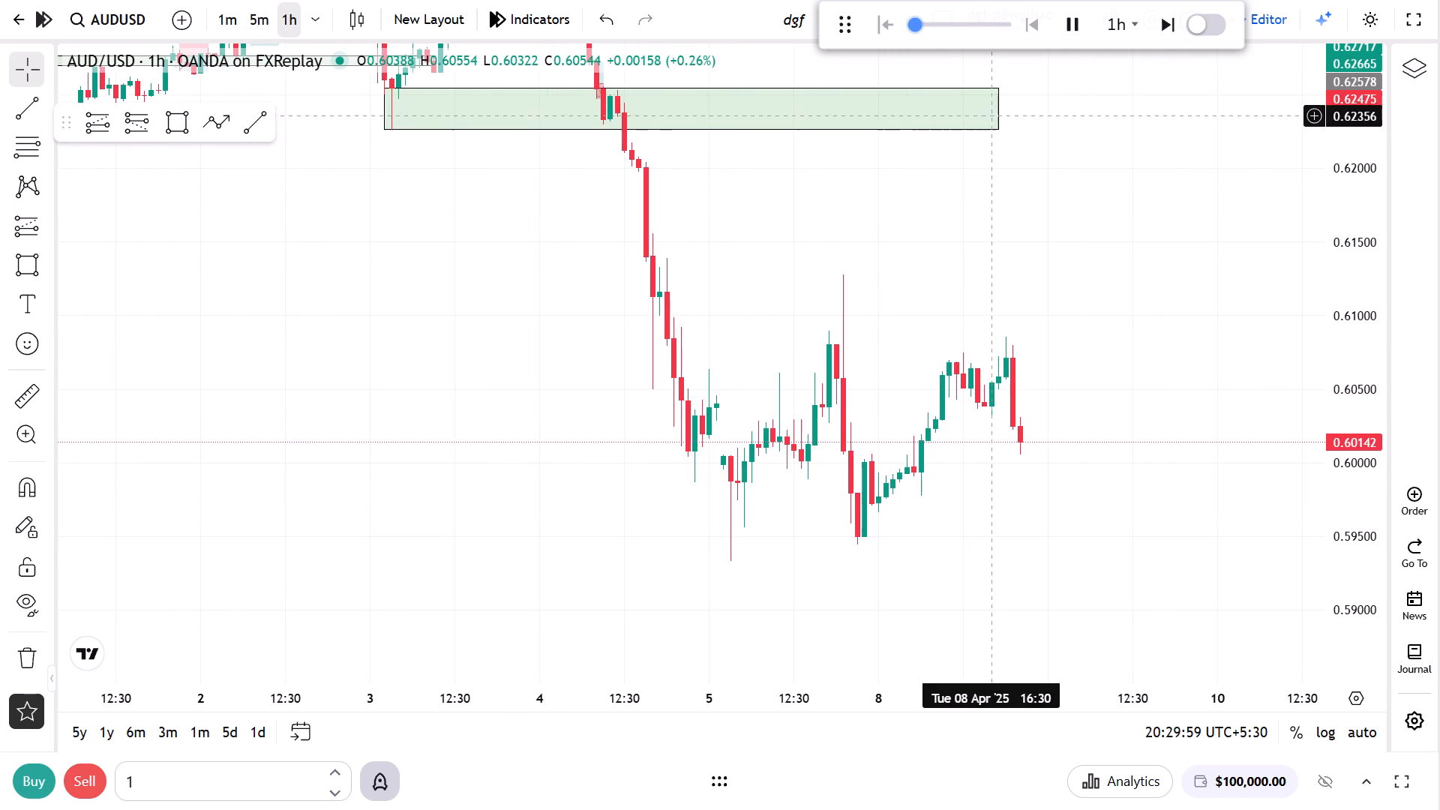
{"action": "left_click", "coordinate": [1055, 28]}
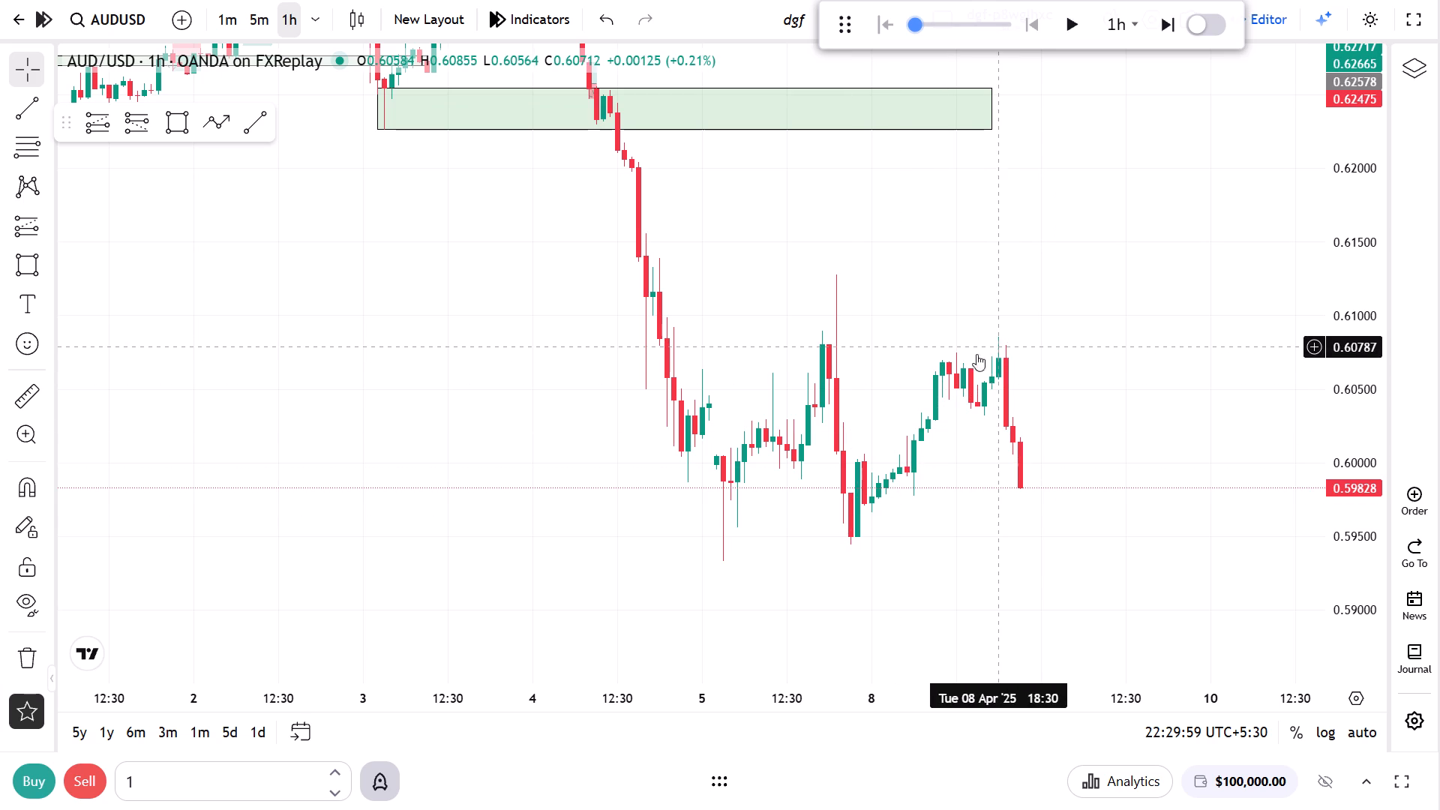
Draw a horizontal trend line at about 0.59561 from 05:30 to 21:30 on 7 Apr.
{"action": "left_click", "coordinate": [263, 126]}
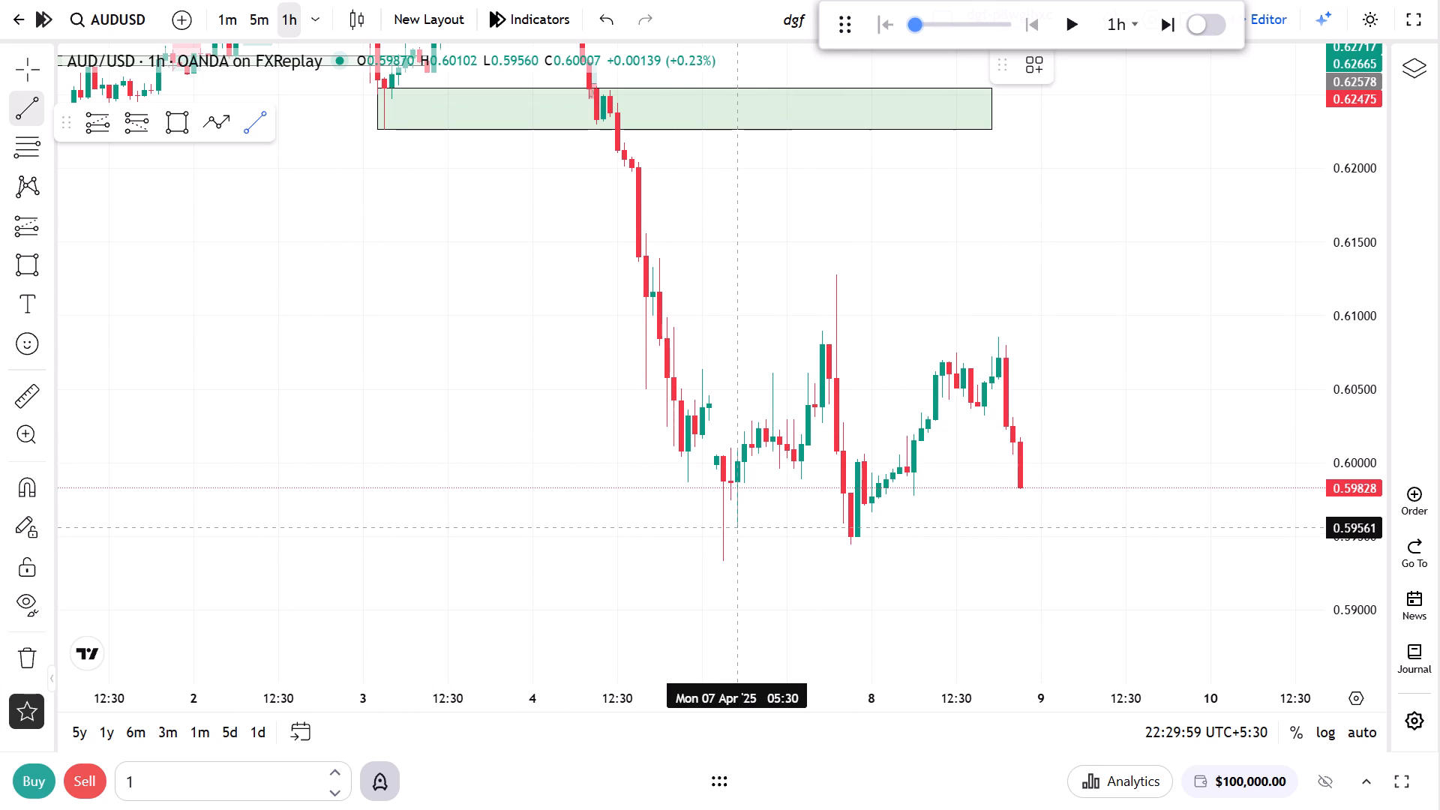
{"action": "left_click", "coordinate": [736, 527]}
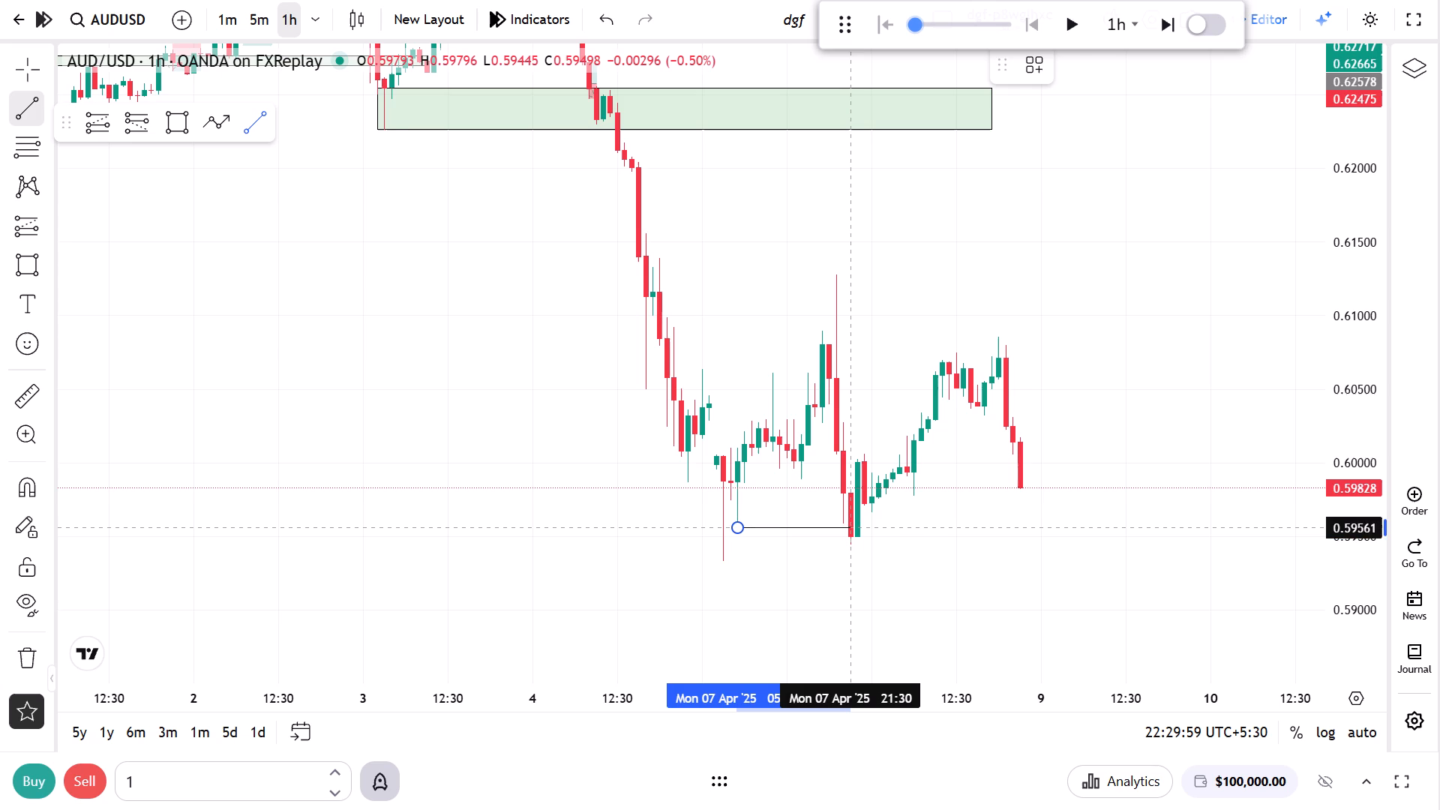
{"action": "left_click", "coordinate": [850, 527]}
{"action": "left_click", "coordinate": [795, 561]}
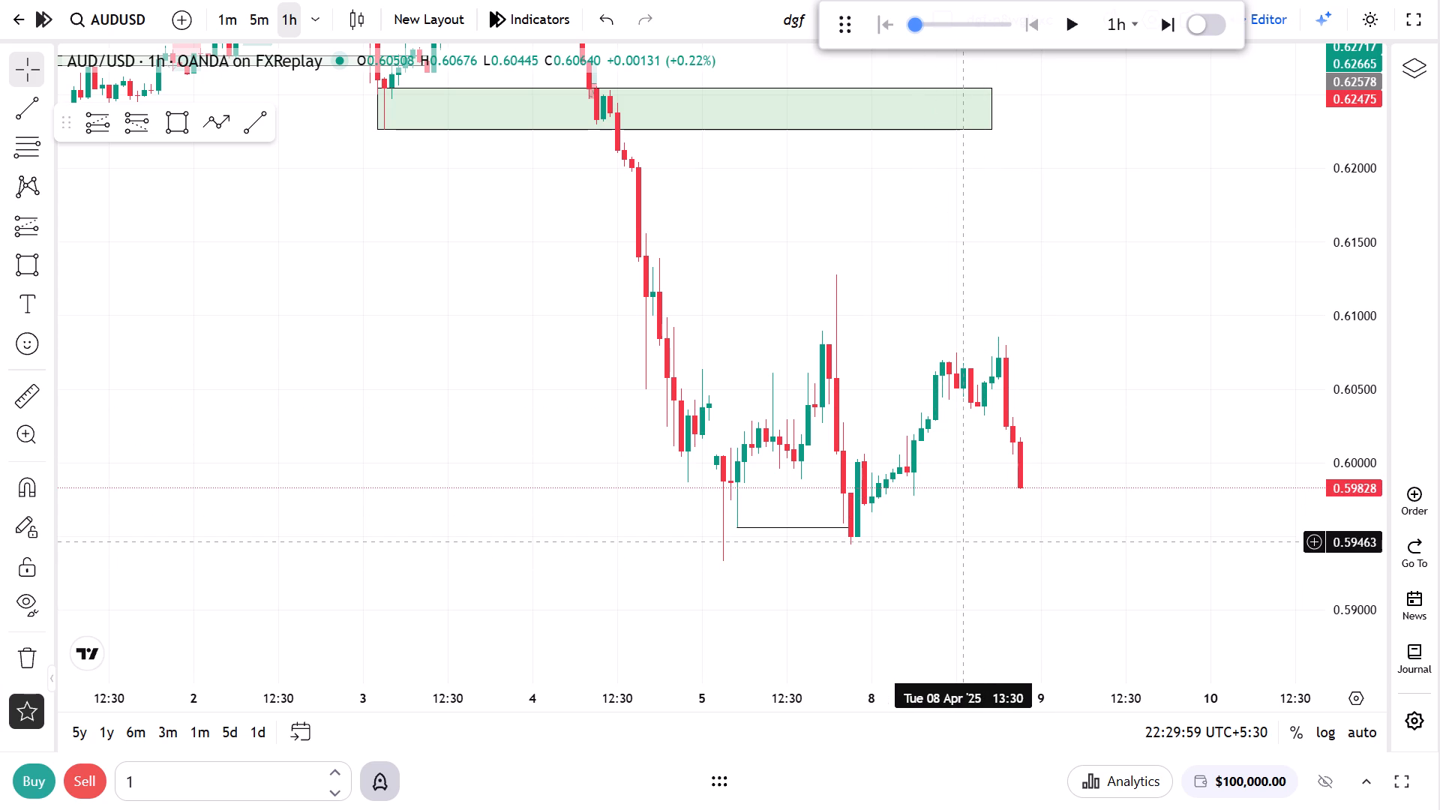
Draw a rectangle zone between about 0.60808 and 0.60892 from 15:30 on 7 Apr to 23:30 on 8 Apr.
{"action": "left_click_drag", "start_coordinate": [968, 547], "coordinate": [987, 523]}
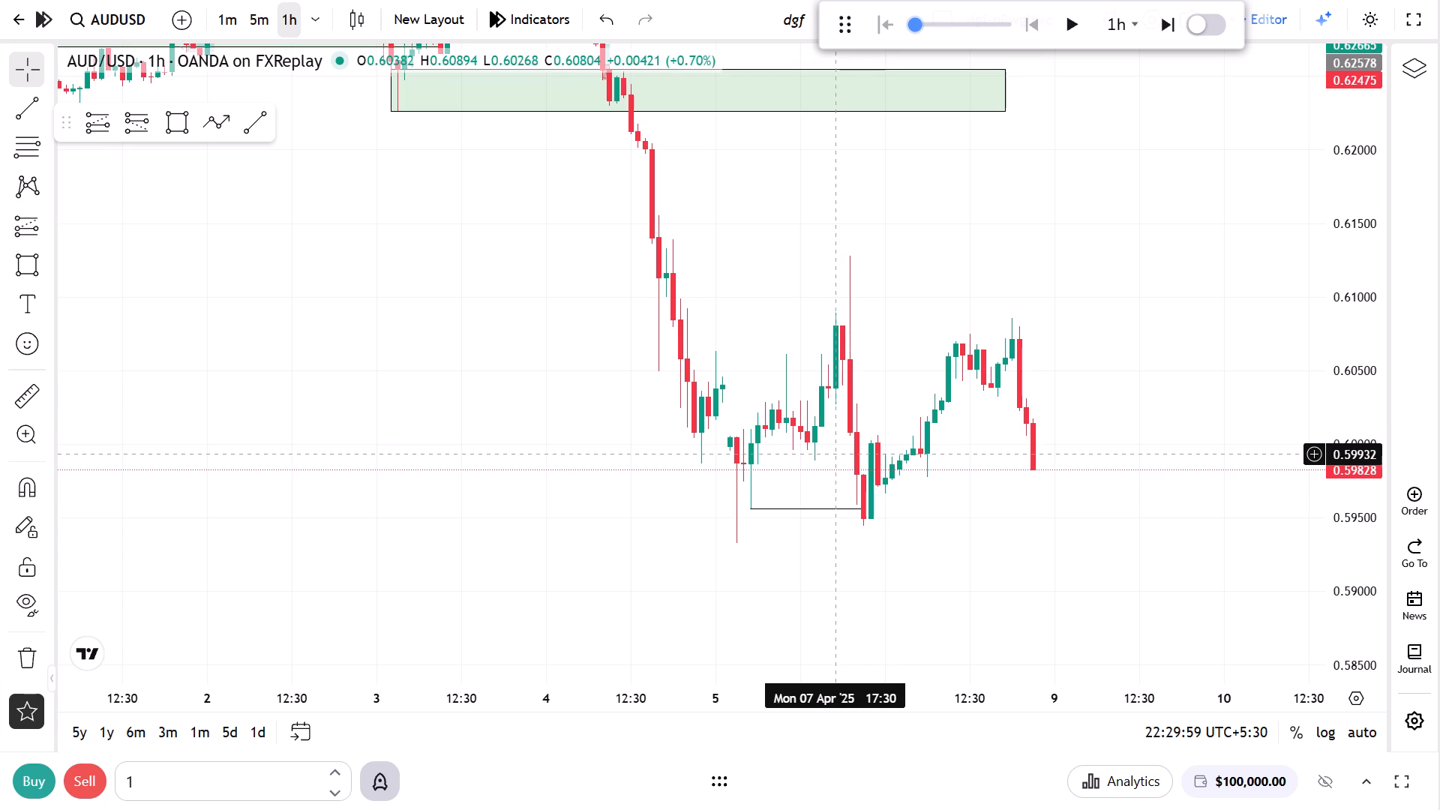
{"action": "left_click", "coordinate": [175, 114]}
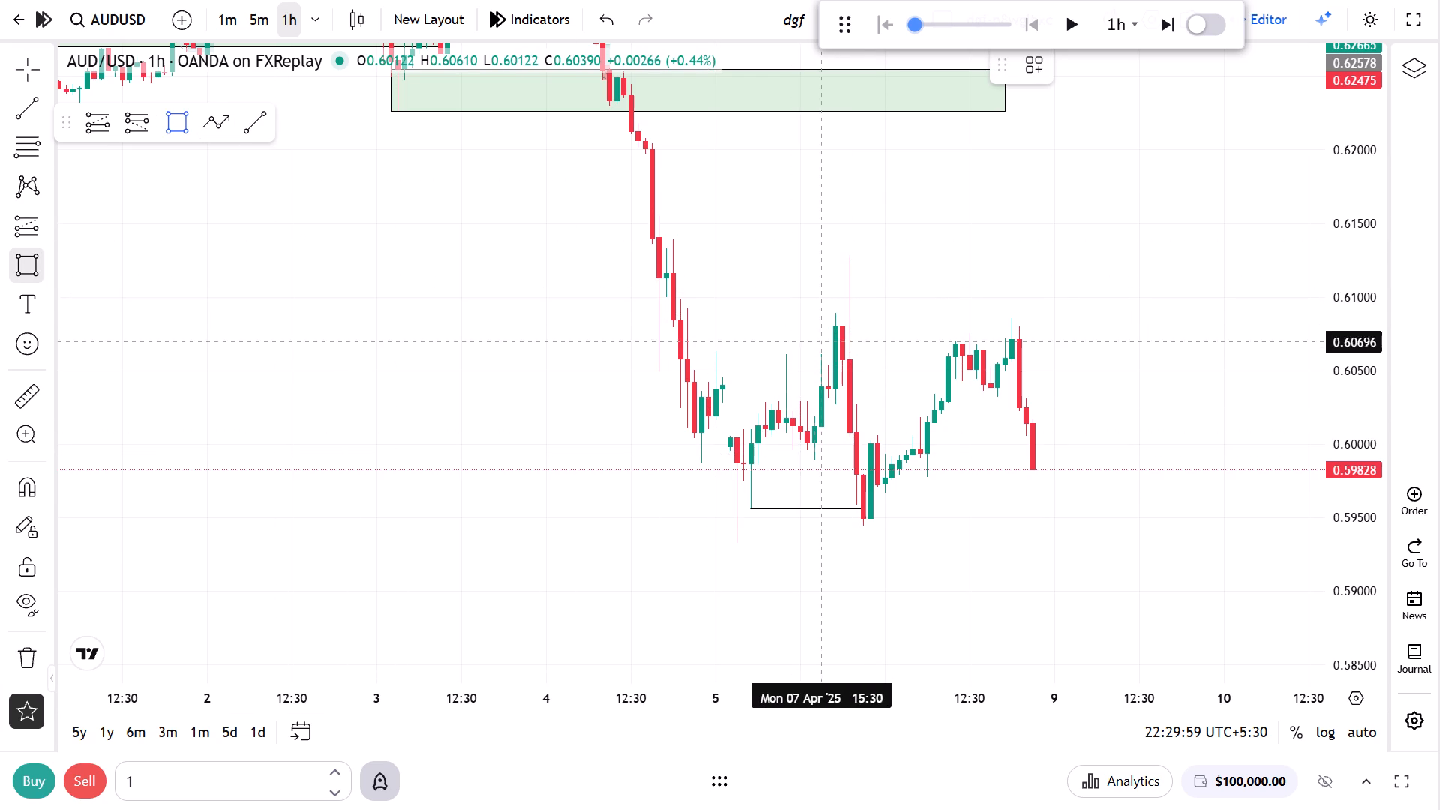
{"action": "left_click", "coordinate": [820, 325]}
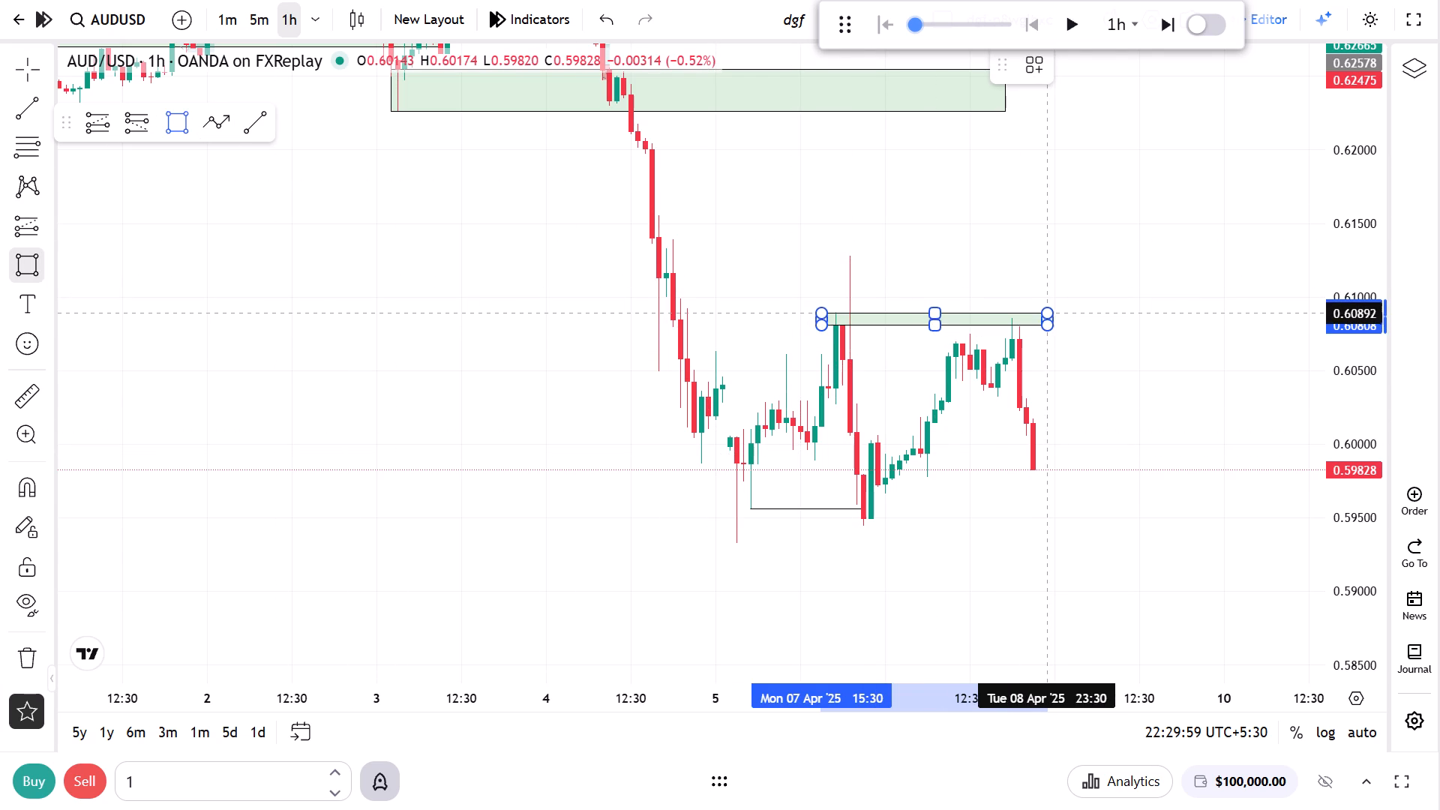
{"action": "left_click", "coordinate": [1044, 314]}
{"action": "left_click", "coordinate": [1033, 381]}
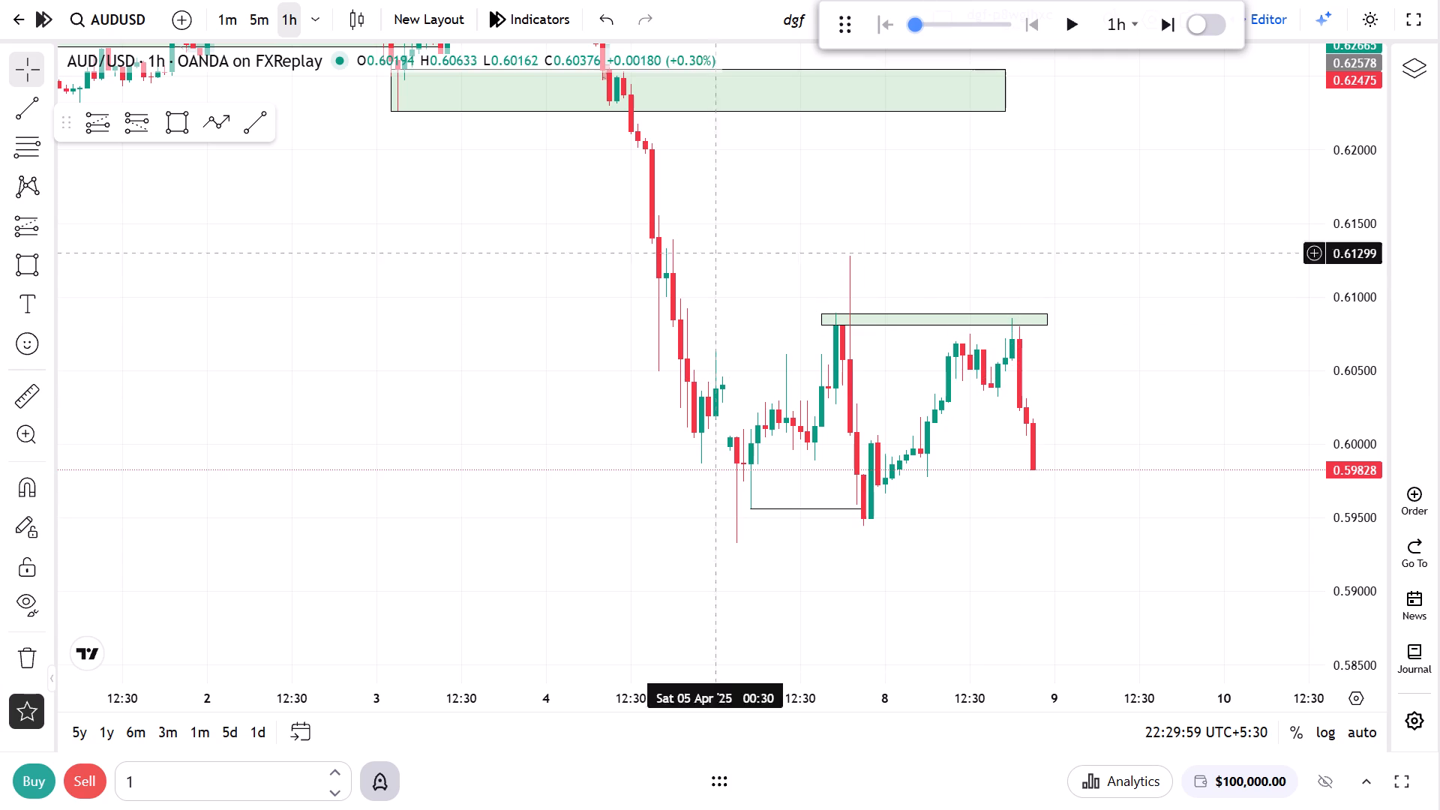
On the 5-minute chart, place a short position at 19:05 on 8 Apr with entry at about 0.60731 and stop at about 0.60821.
{"action": "left_click", "coordinate": [268, 20]}
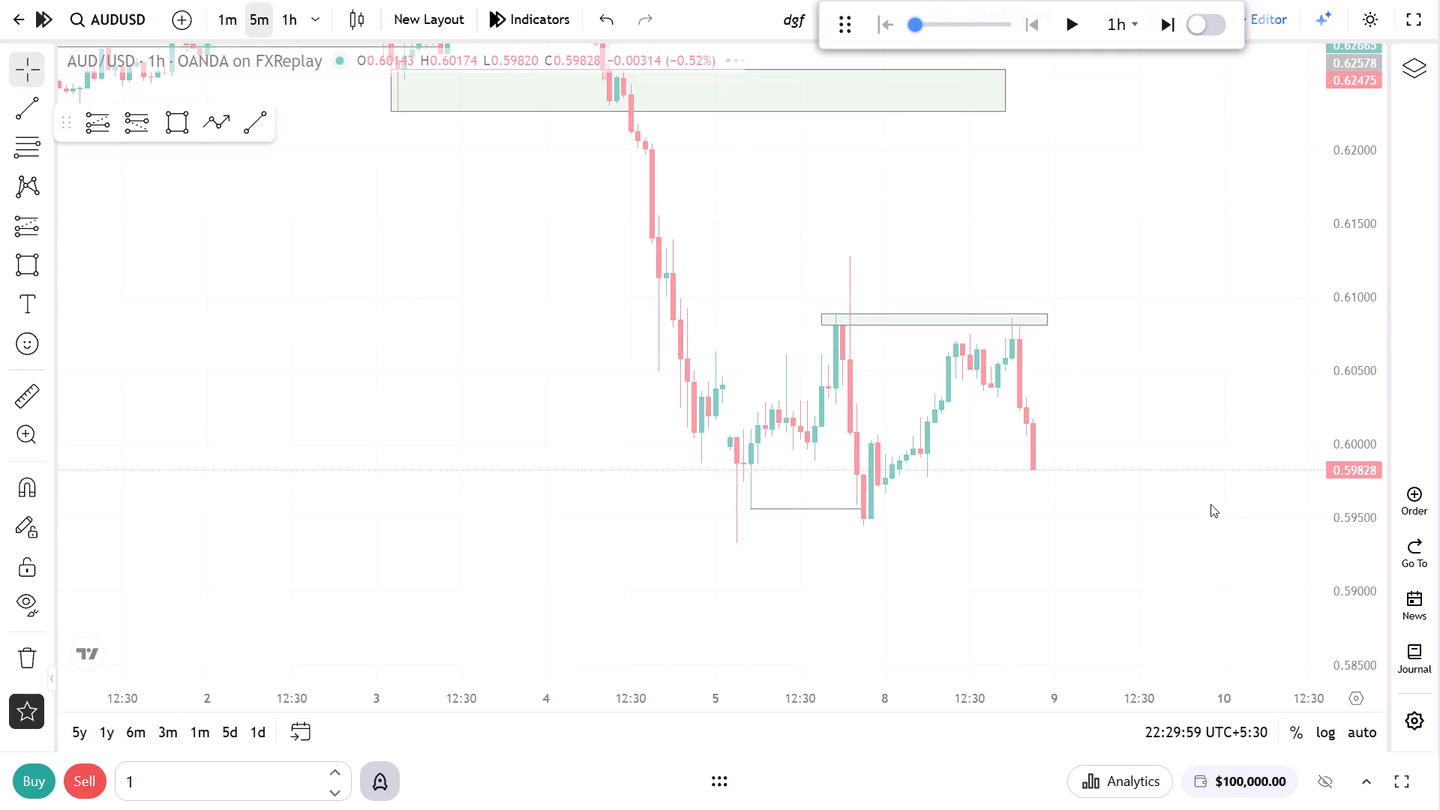
{"action": "left_click_drag", "start_coordinate": [1366, 549], "coordinate": [1360, 219]}
{"action": "left_click_drag", "start_coordinate": [1105, 383], "coordinate": [1129, 443]}
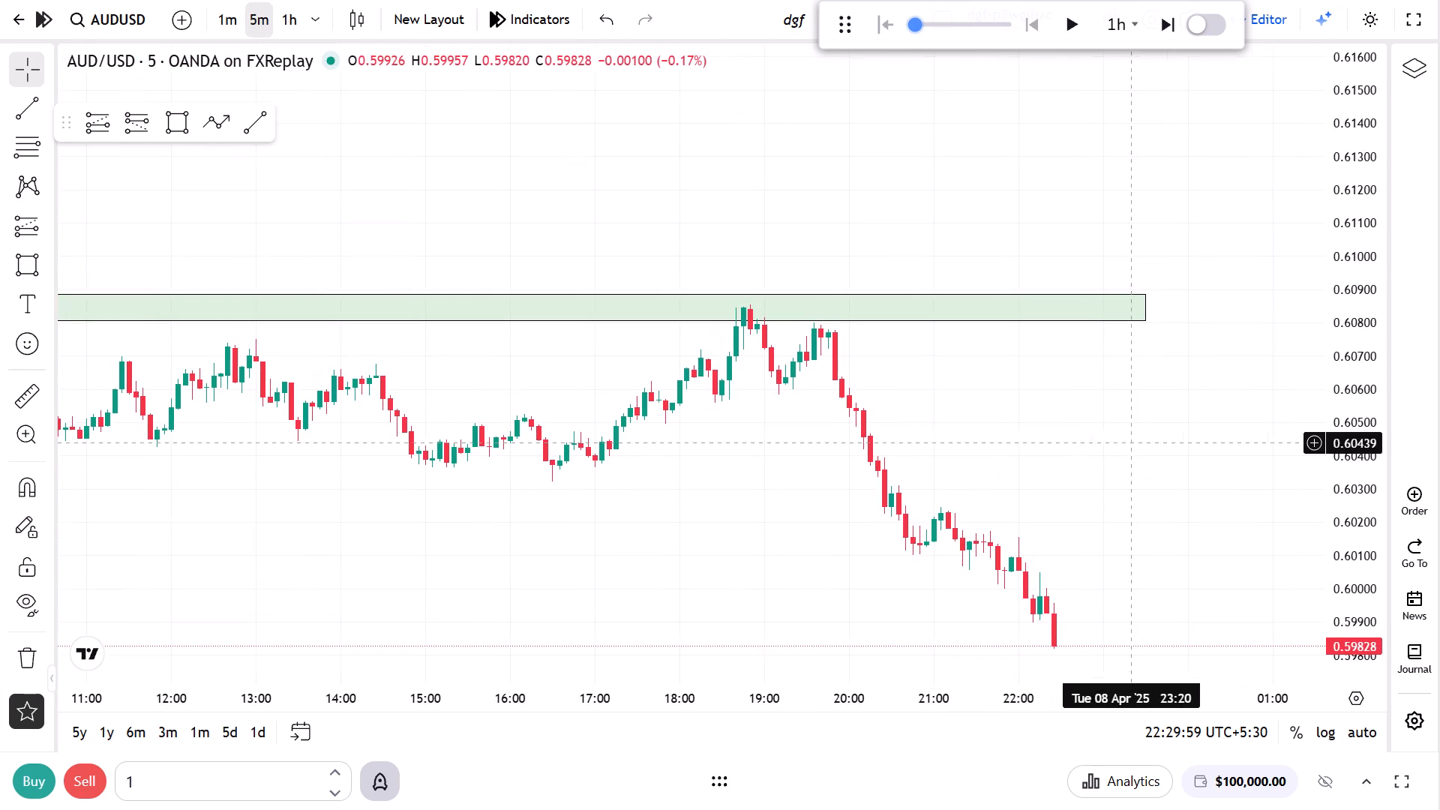
{"action": "left_click", "coordinate": [136, 130]}
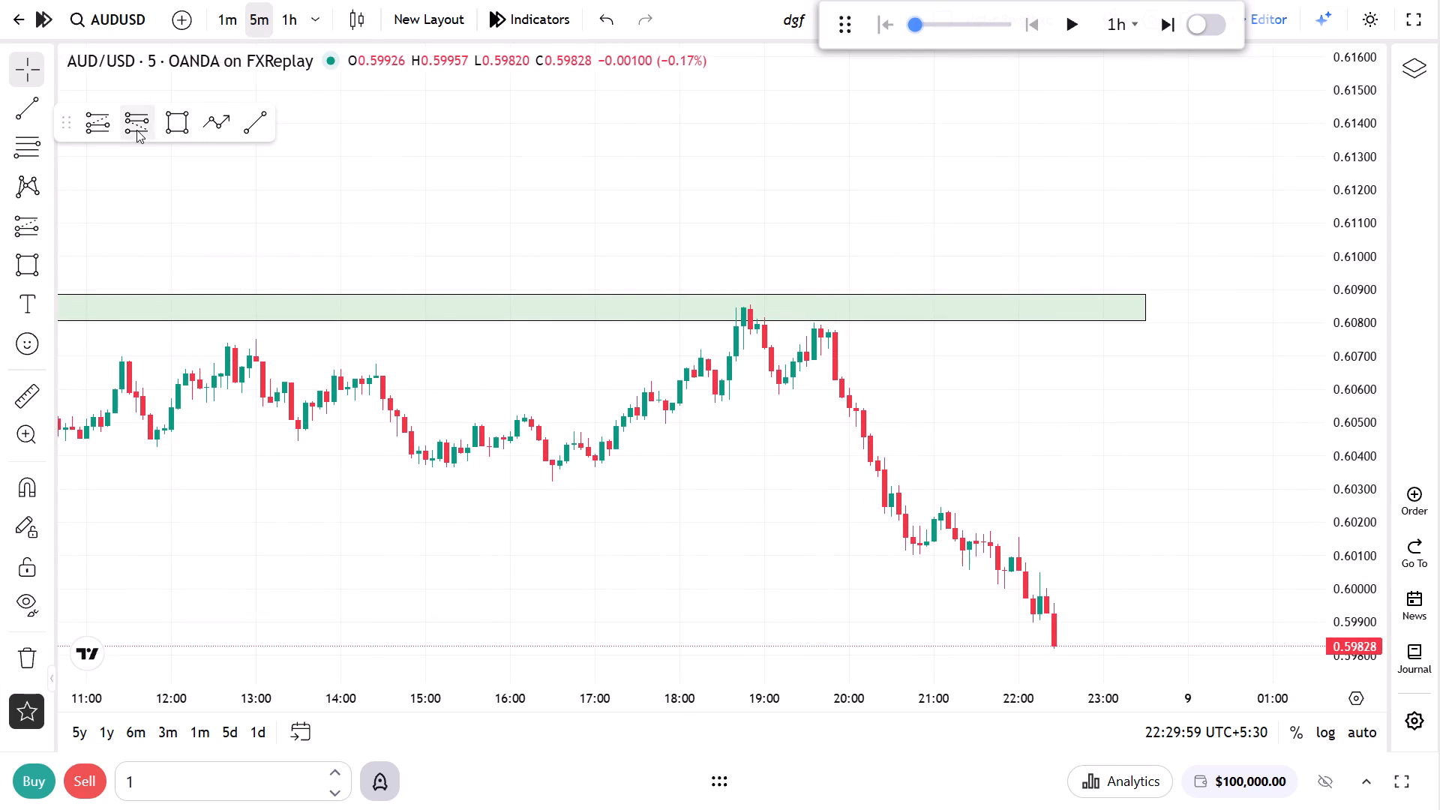
{"action": "left_click", "coordinate": [770, 346]}
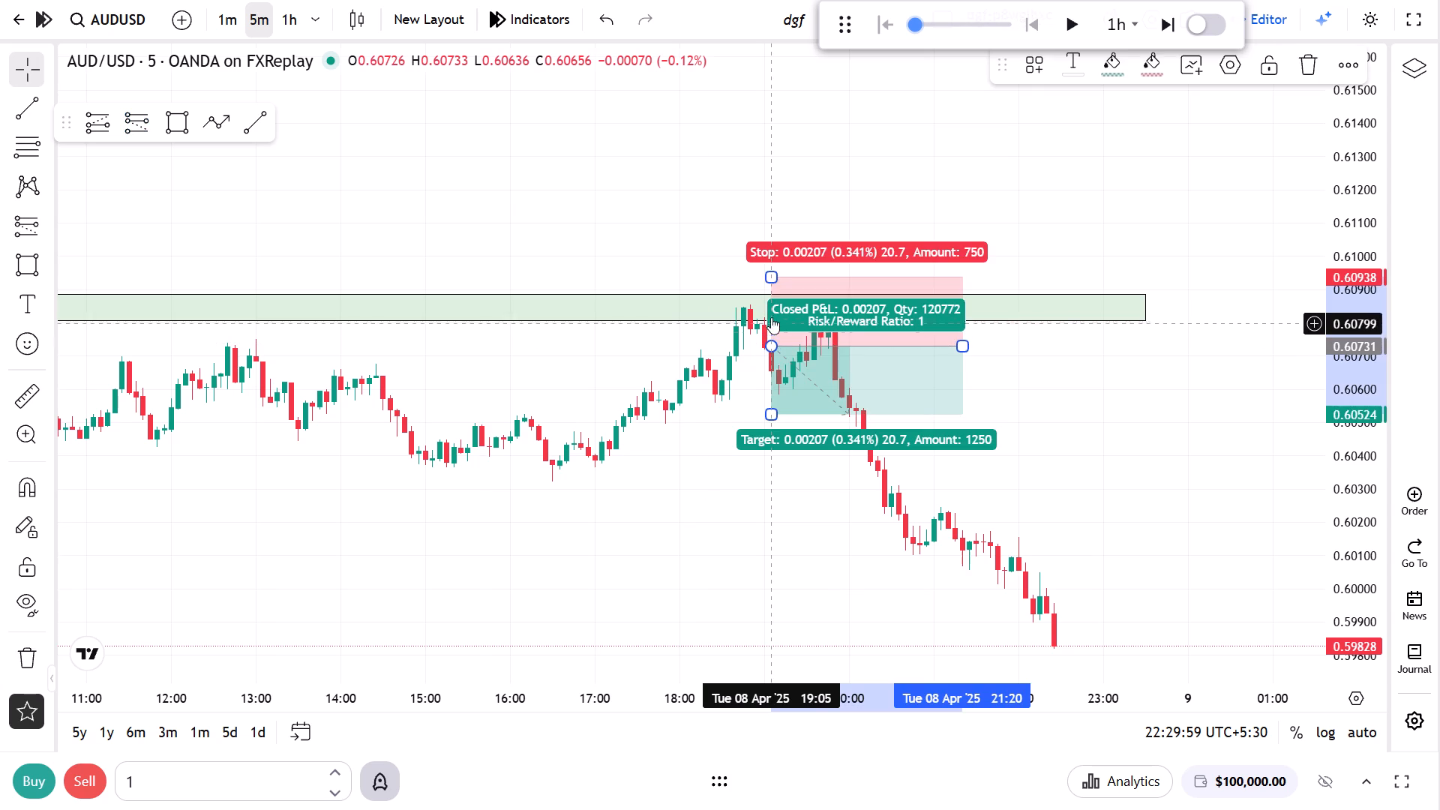
{"action": "left_click_drag", "start_coordinate": [772, 279], "coordinate": [773, 313]}
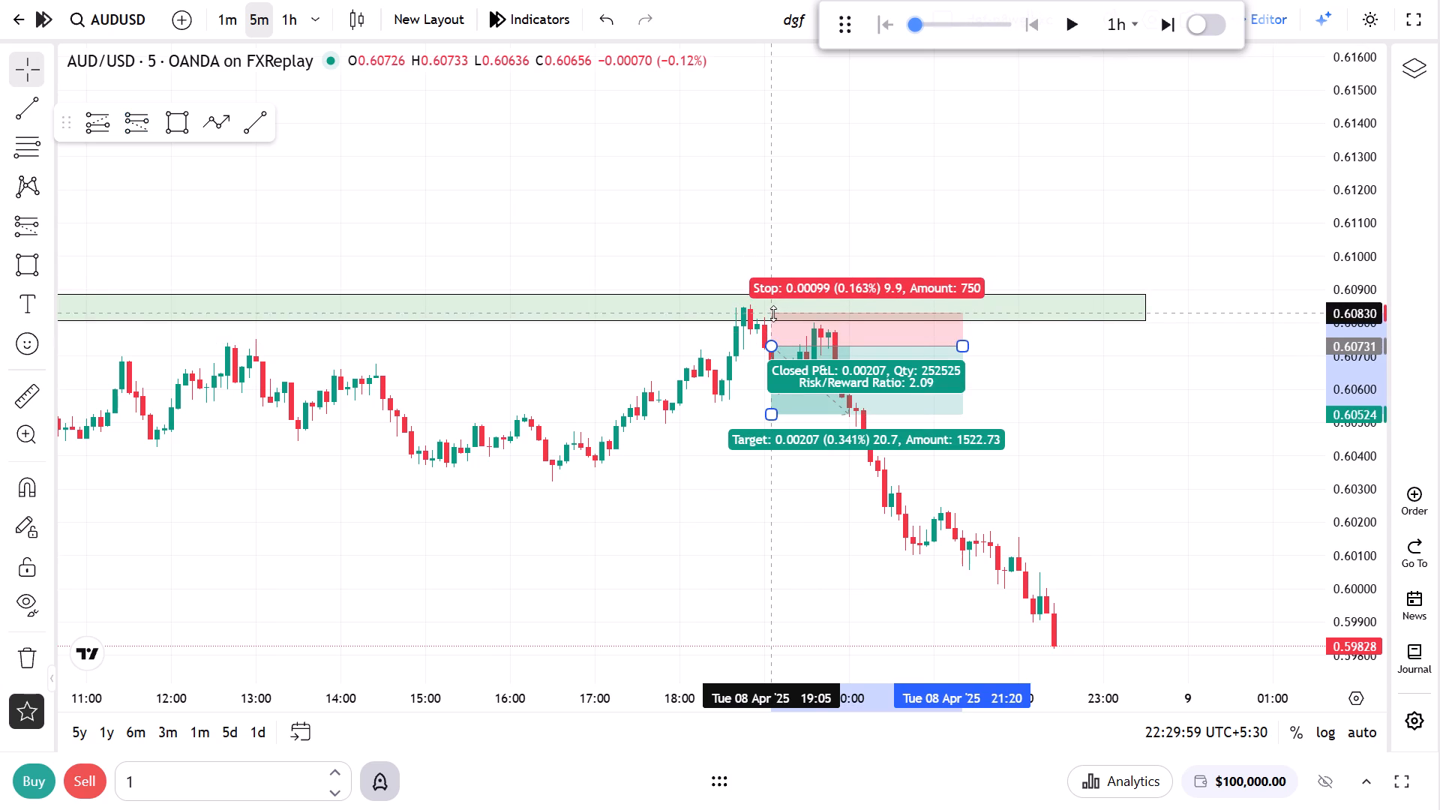
{"action": "left_click_drag", "start_coordinate": [773, 313], "coordinate": [774, 310]}
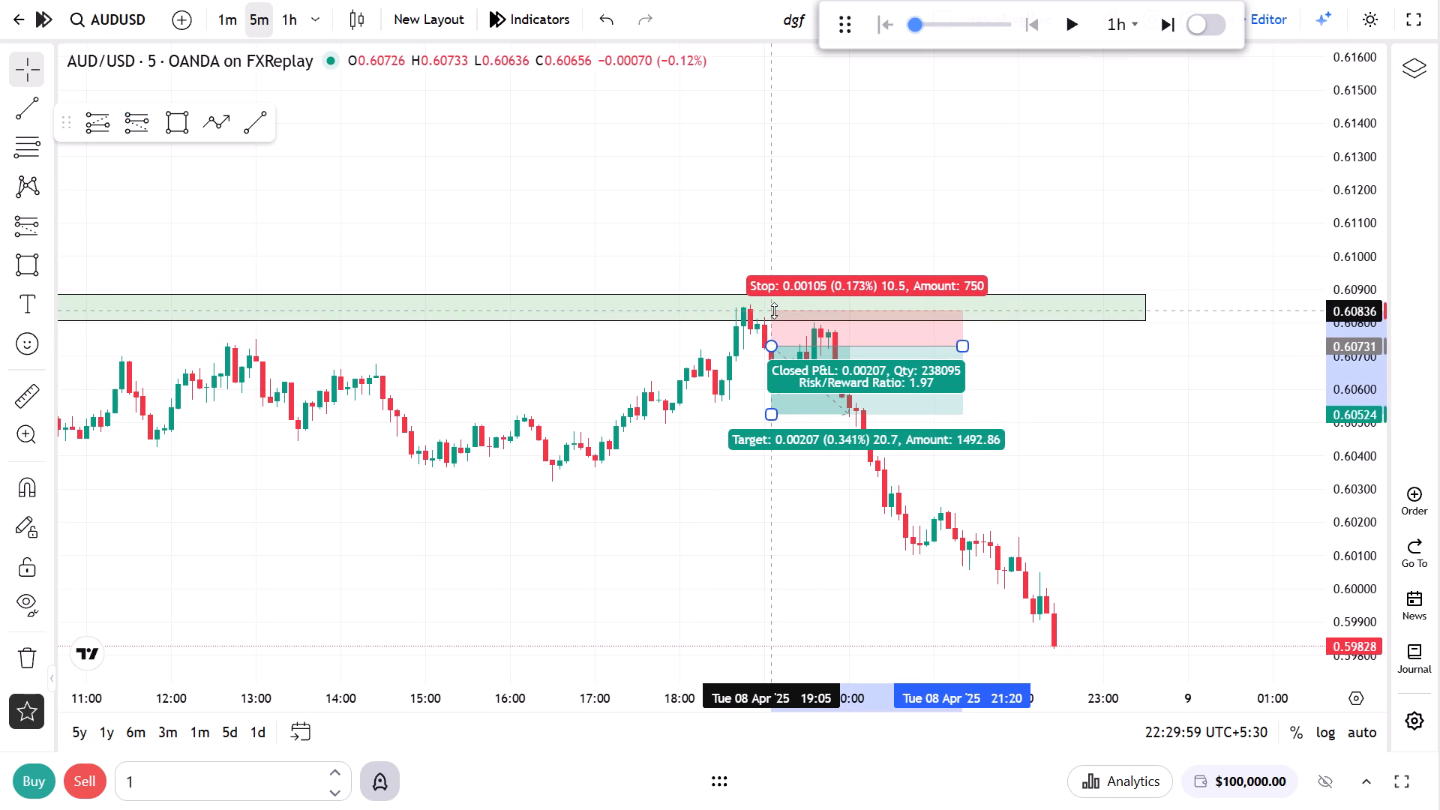
{"action": "left_click_drag", "start_coordinate": [774, 310], "coordinate": [776, 316]}
{"action": "left_click", "coordinate": [727, 434]}
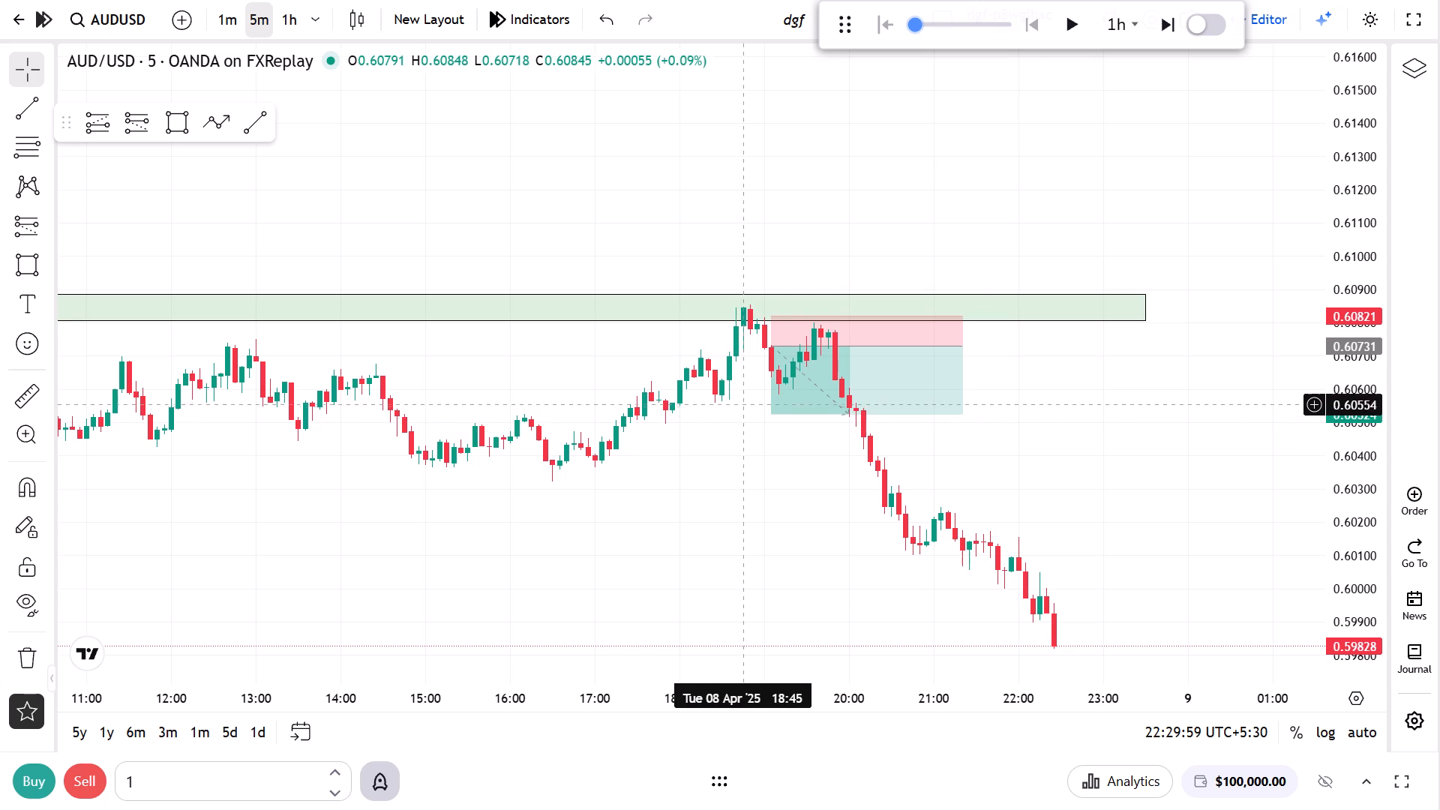
Set the short position's target to about 0.60631.
{"action": "left_click_drag", "start_coordinate": [772, 416], "coordinate": [762, 394]}
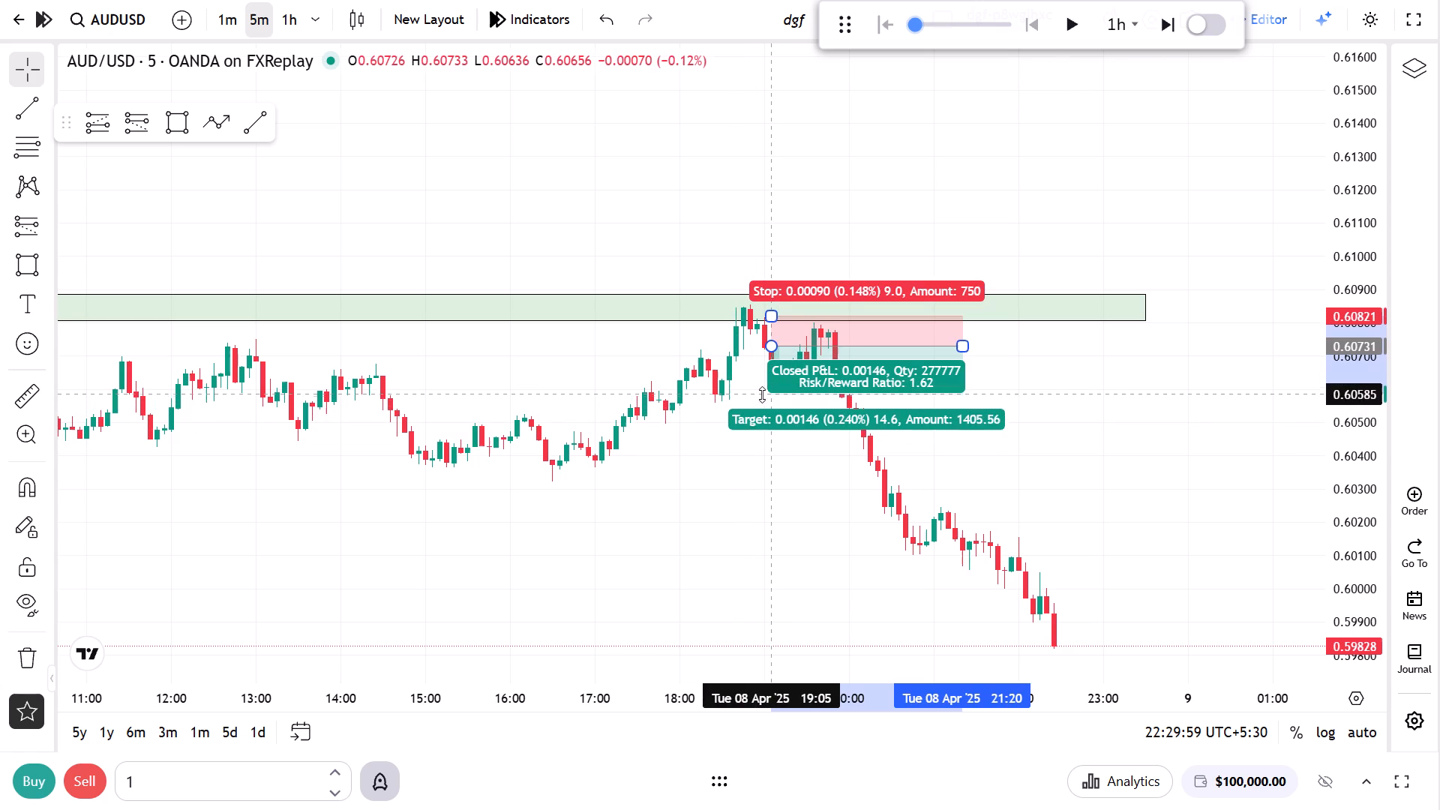
{"action": "left_click_drag", "start_coordinate": [762, 394], "coordinate": [762, 382]}
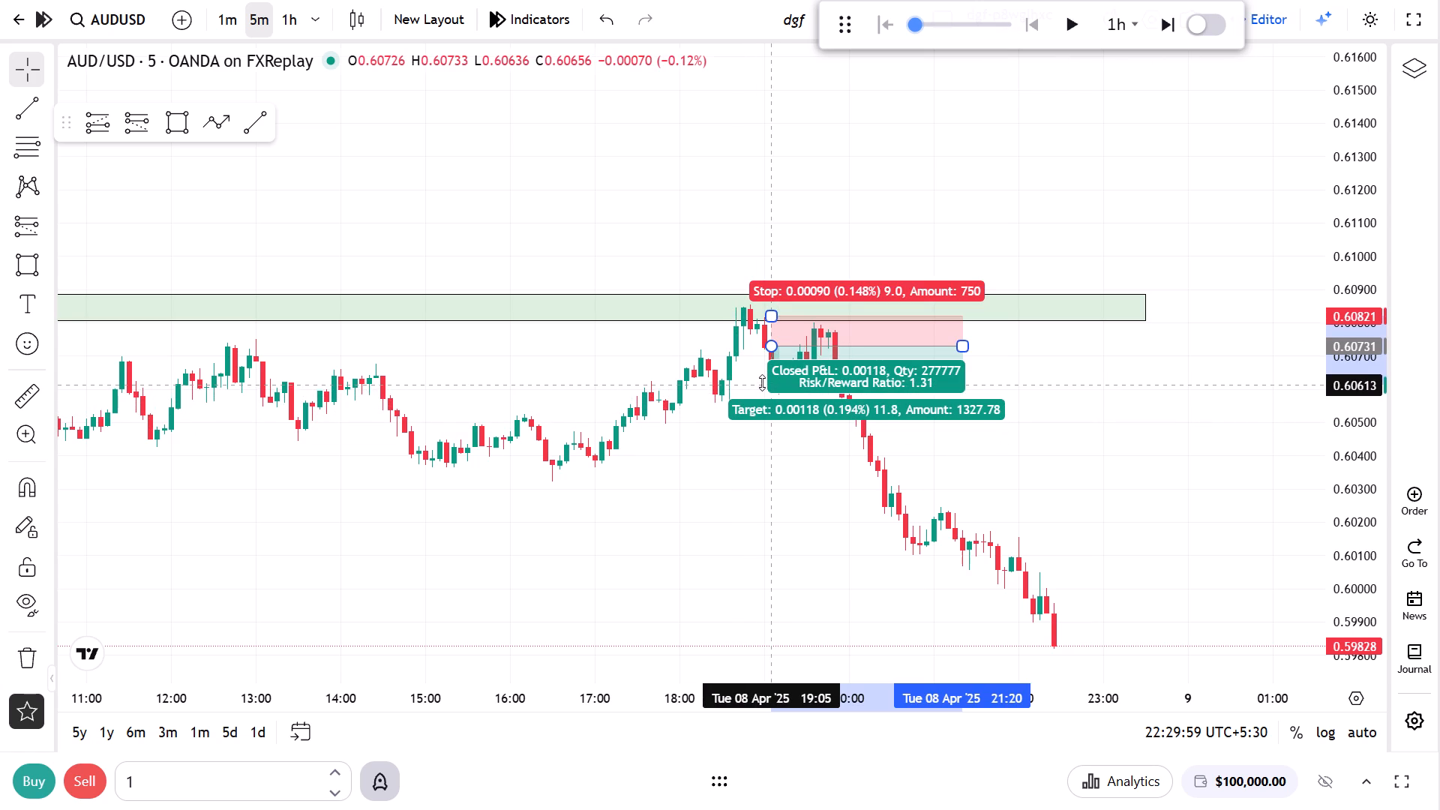
{"action": "left_click_drag", "start_coordinate": [762, 382], "coordinate": [762, 379]}
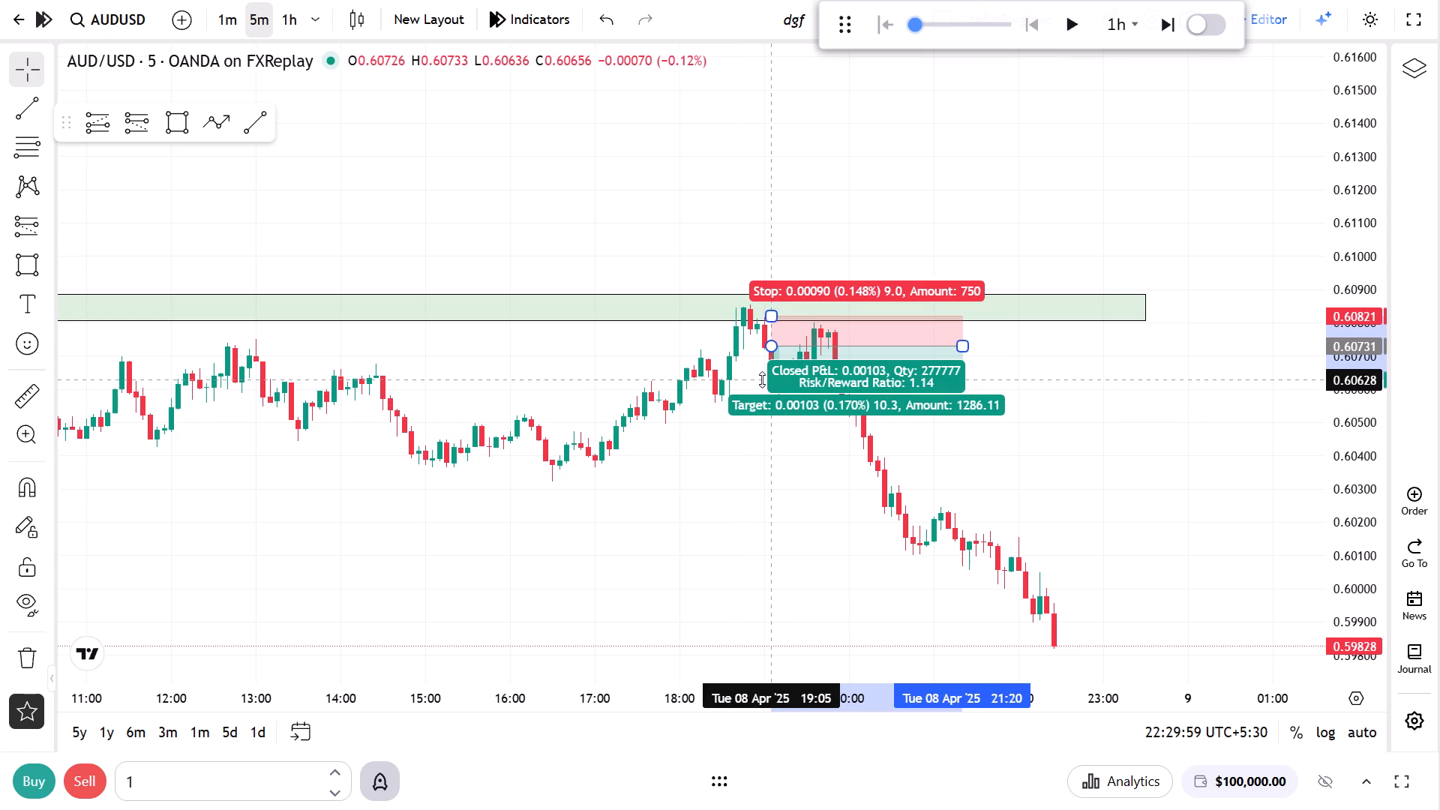
{"action": "left_click_drag", "start_coordinate": [762, 379], "coordinate": [762, 379]}
{"action": "left_click", "coordinate": [775, 437]}
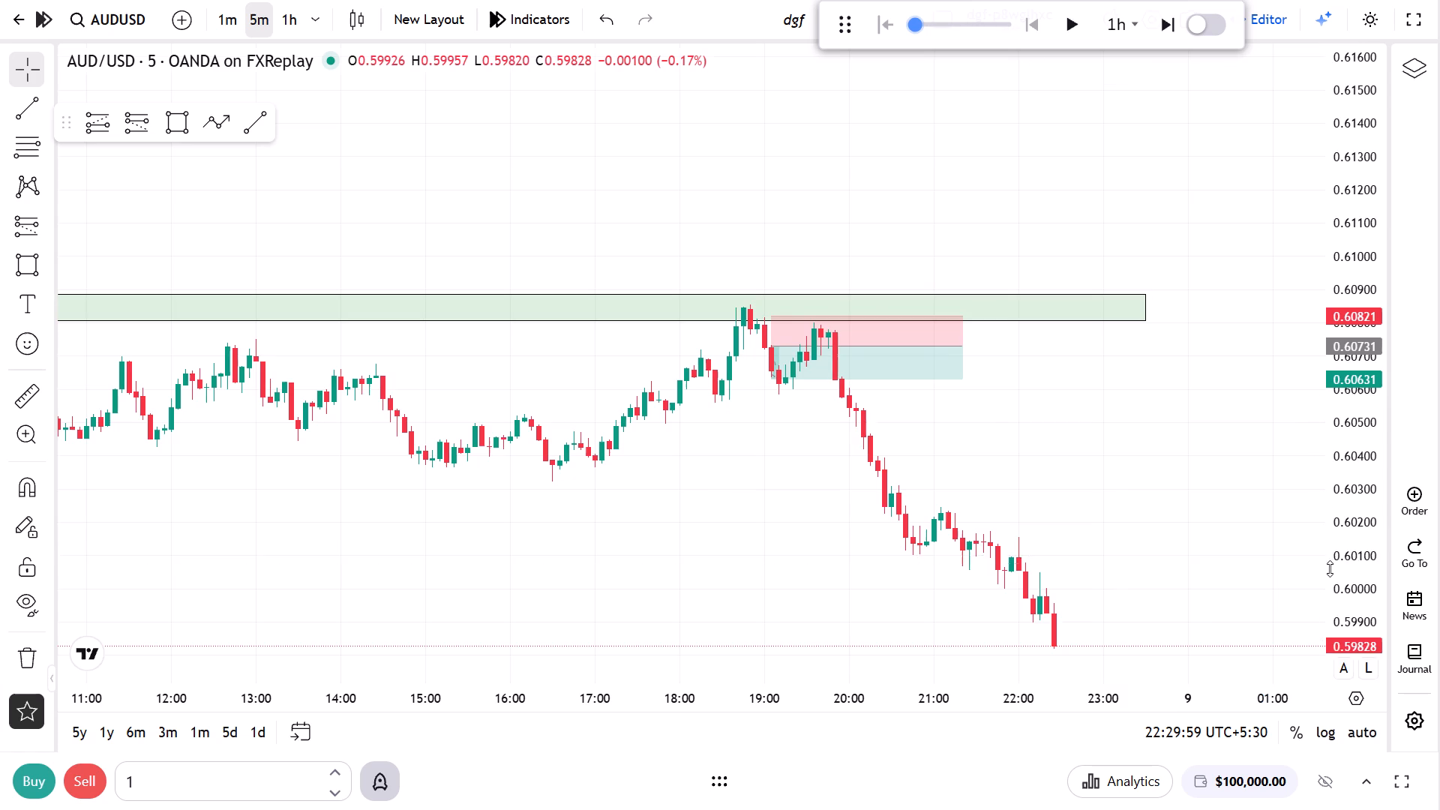
Shorten the short position so that it ends at about 19:20.
{"action": "left_click_drag", "start_coordinate": [1330, 568], "coordinate": [1355, 201]}
{"action": "left_click_drag", "start_coordinate": [1165, 425], "coordinate": [1173, 331]}
{"action": "left_click_drag", "start_coordinate": [971, 262], "coordinate": [802, 262]}
{"action": "left_click", "coordinate": [1003, 274]}
Move the short position to 19:40 and widen its stop, placing entry at about 0.60792, stop at 0.60890 and target at 0.60692.
{"action": "left_click_drag", "start_coordinate": [986, 309], "coordinate": [1068, 322]}
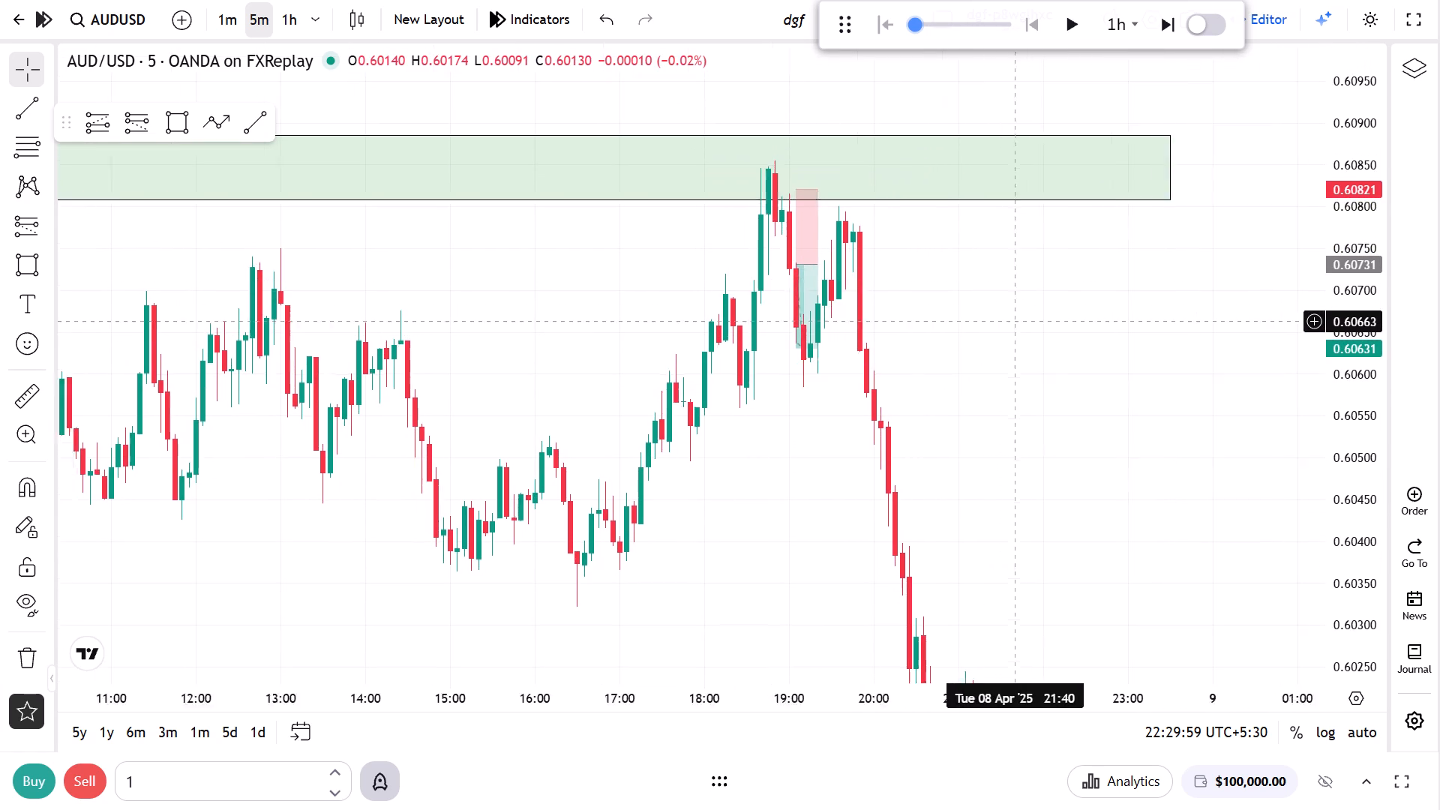
{"action": "left_click_drag", "start_coordinate": [1068, 322], "coordinate": [1074, 321]}
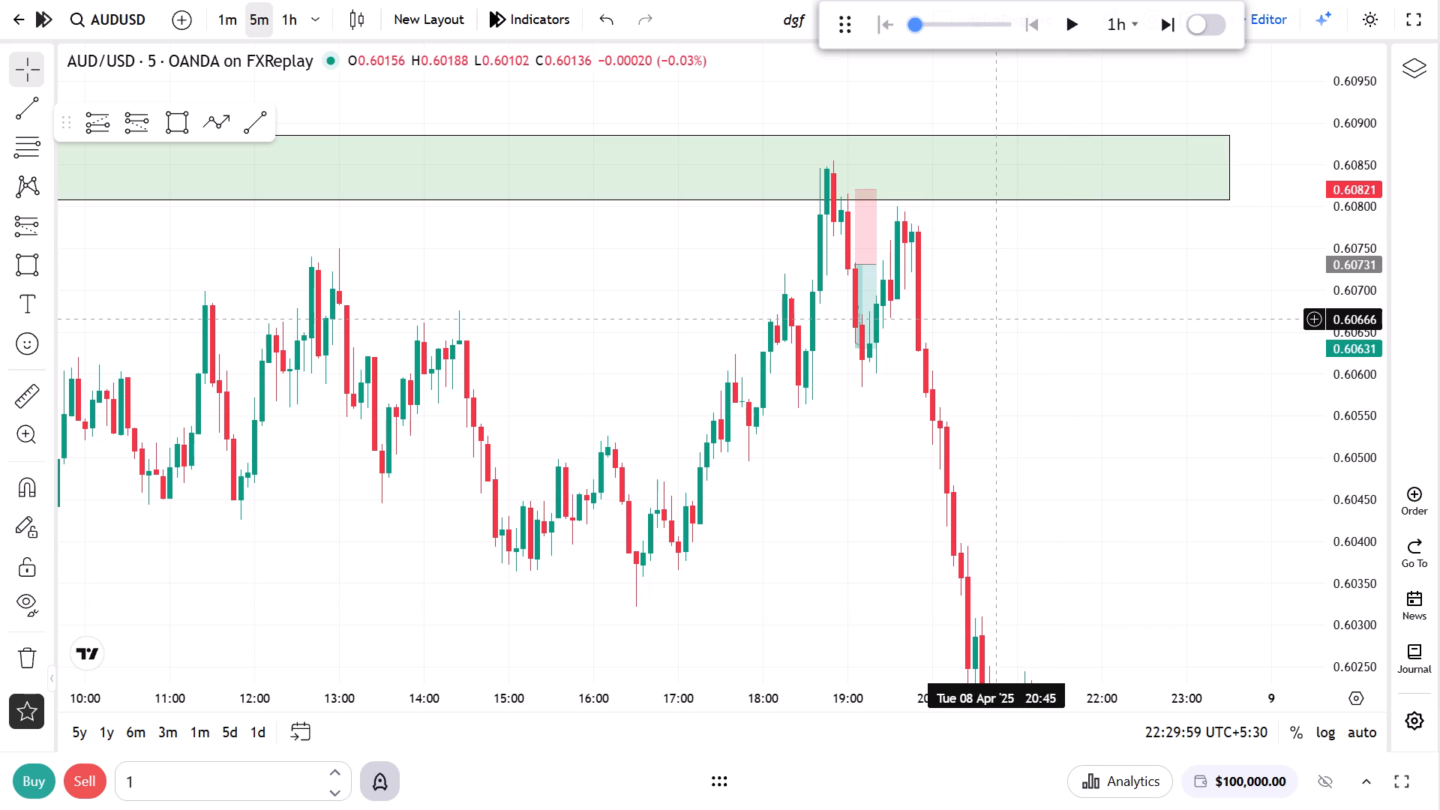
{"action": "left_click_drag", "start_coordinate": [865, 304], "coordinate": [865, 301]}
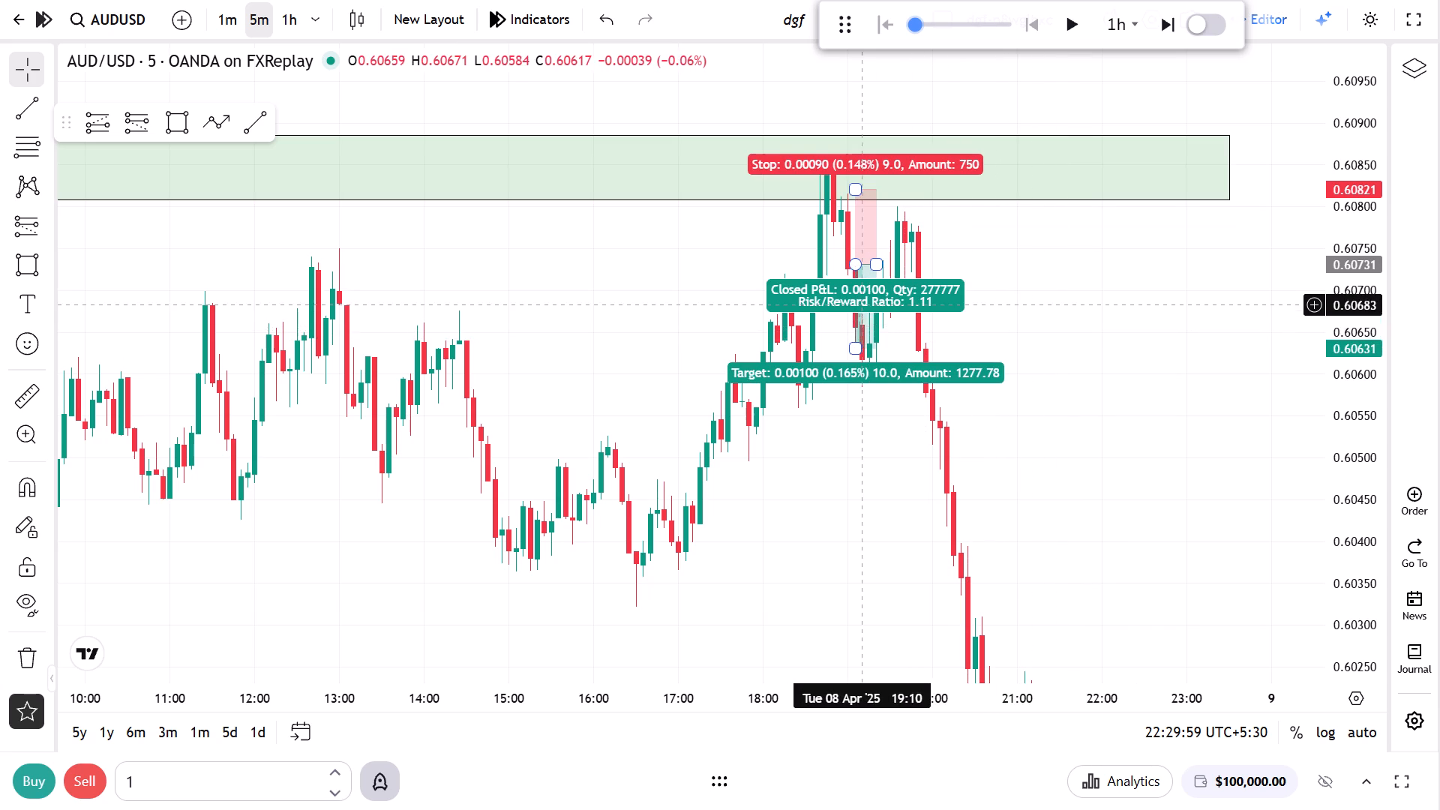
{"action": "left_click_drag", "start_coordinate": [865, 301], "coordinate": [888, 242]}
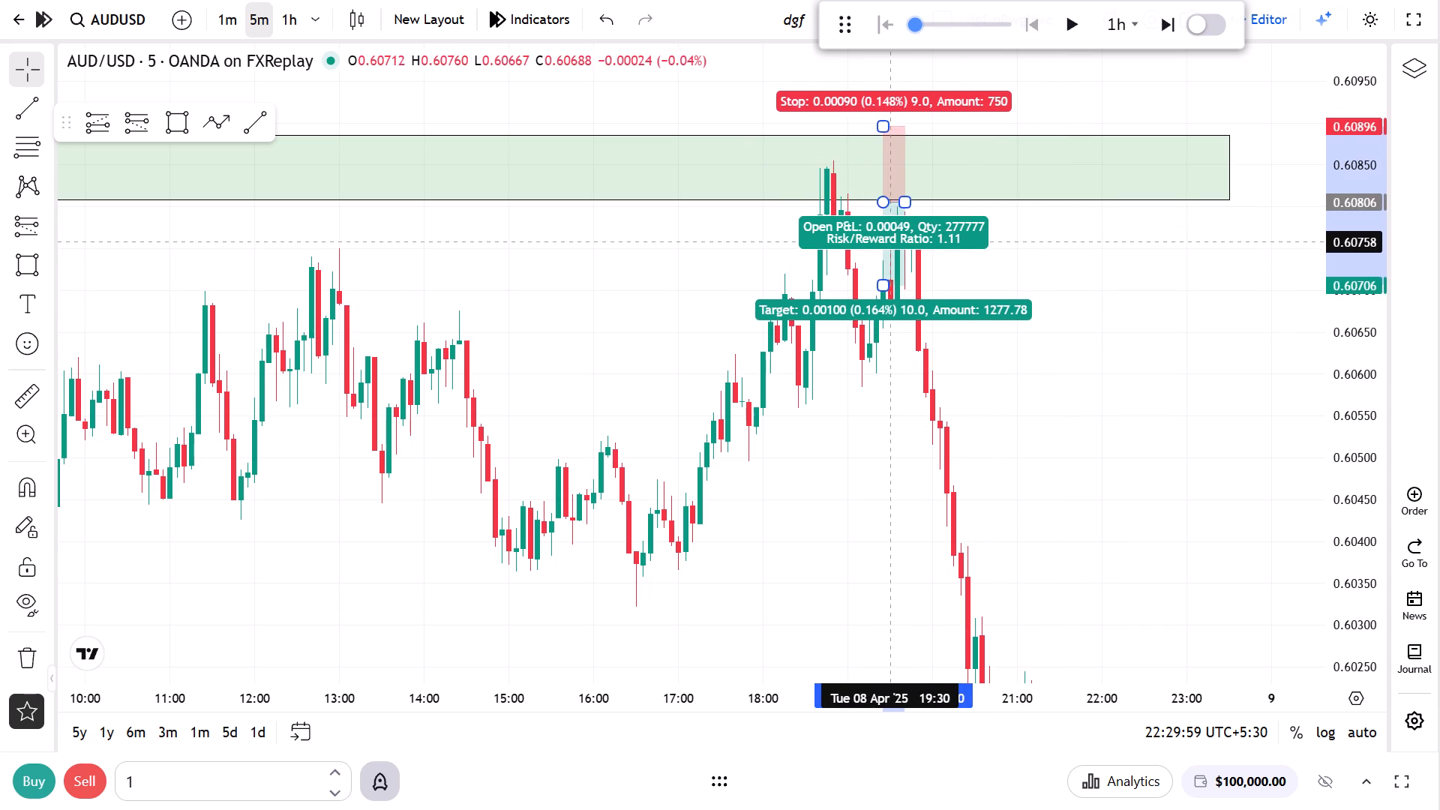
{"action": "left_click_drag", "start_coordinate": [888, 242], "coordinate": [910, 251]}
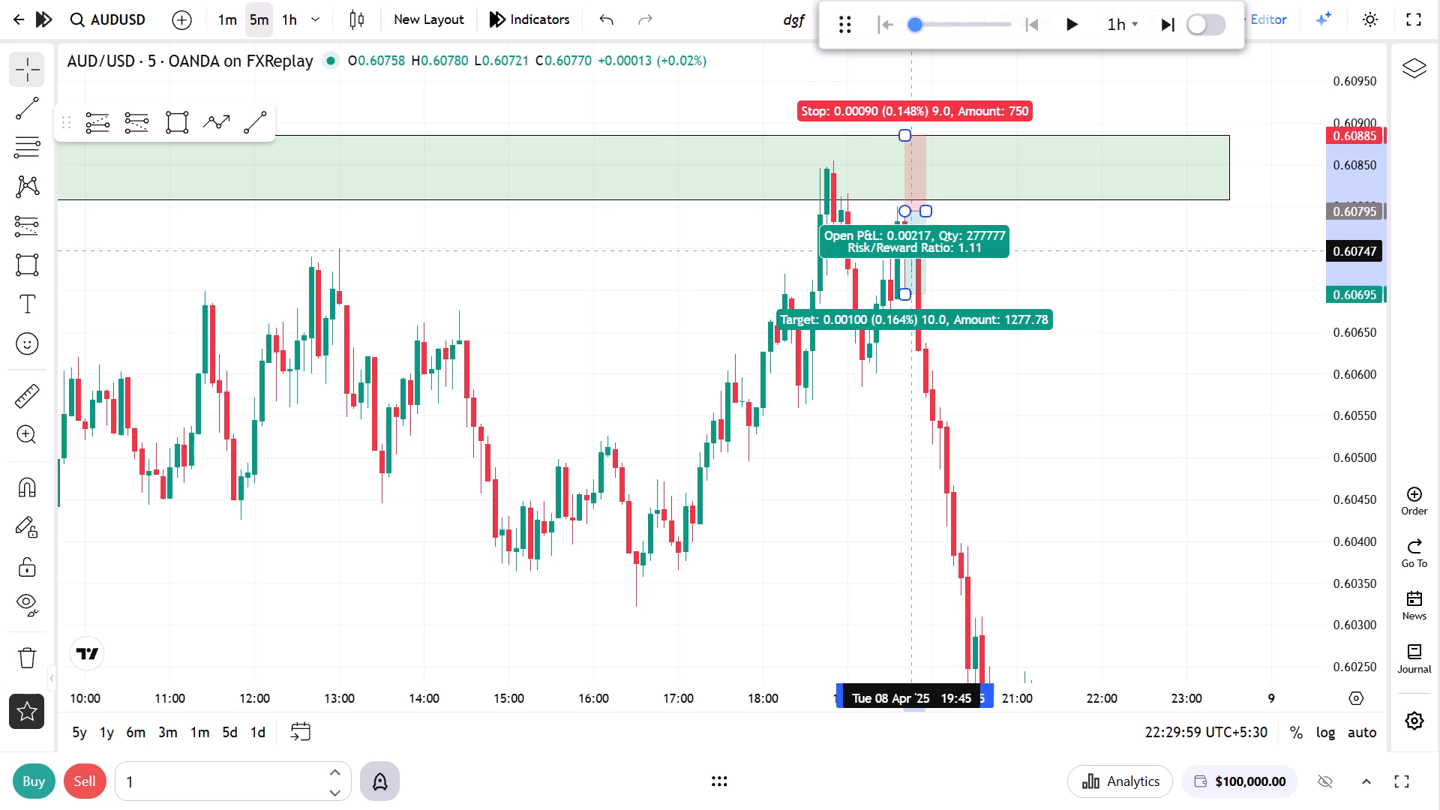
{"action": "left_click_drag", "start_coordinate": [910, 251], "coordinate": [912, 249]}
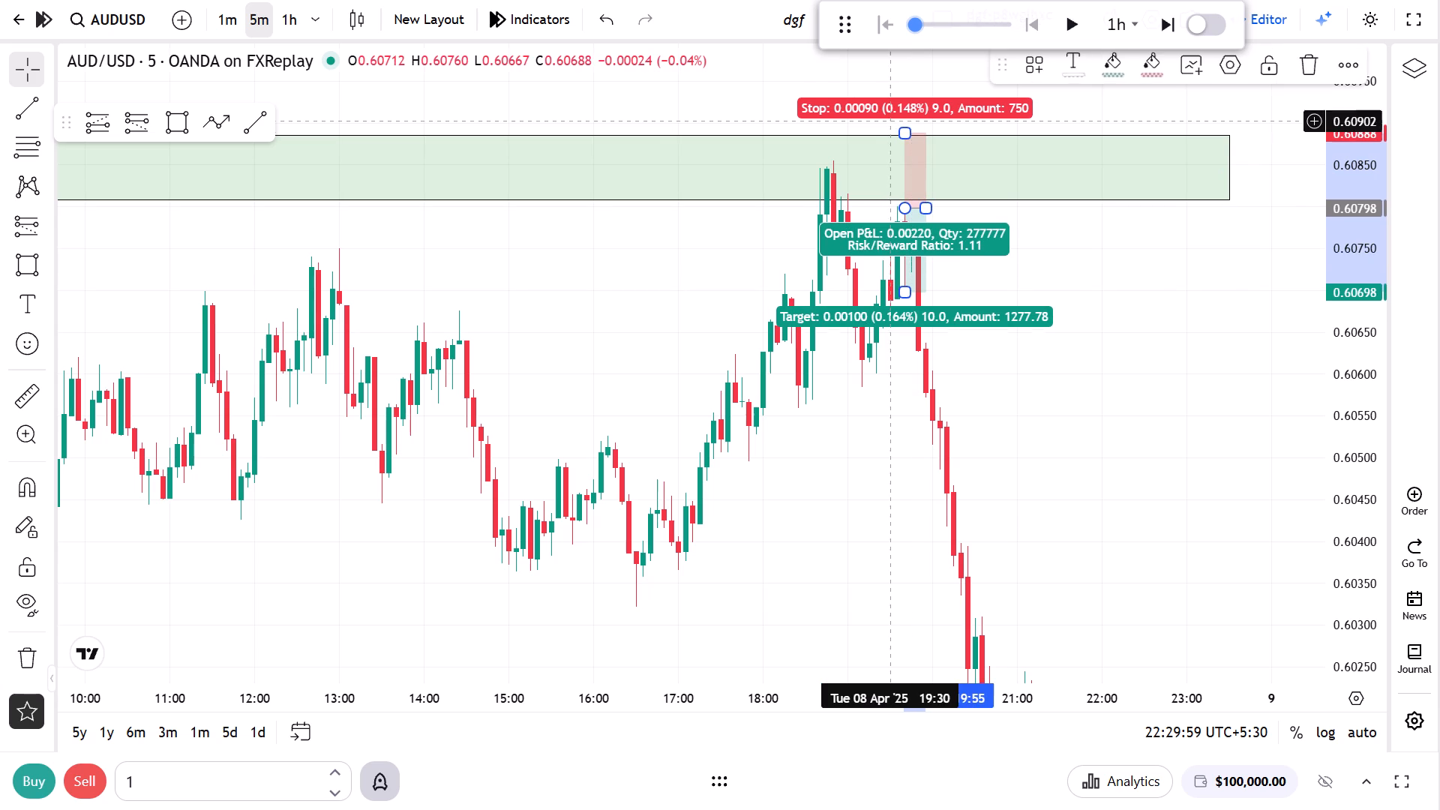
{"action": "left_click", "coordinate": [904, 130]}
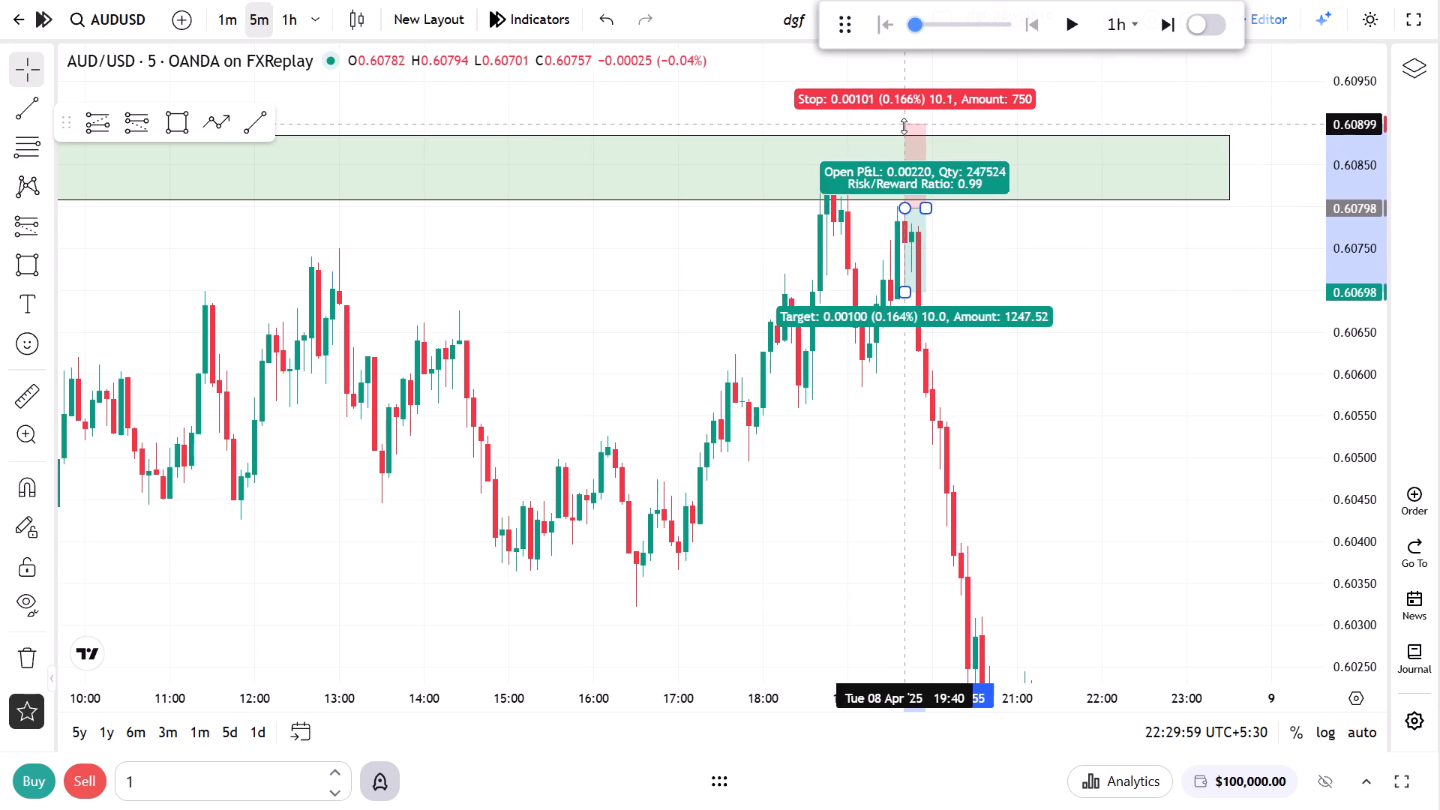
{"action": "left_click", "coordinate": [991, 279]}
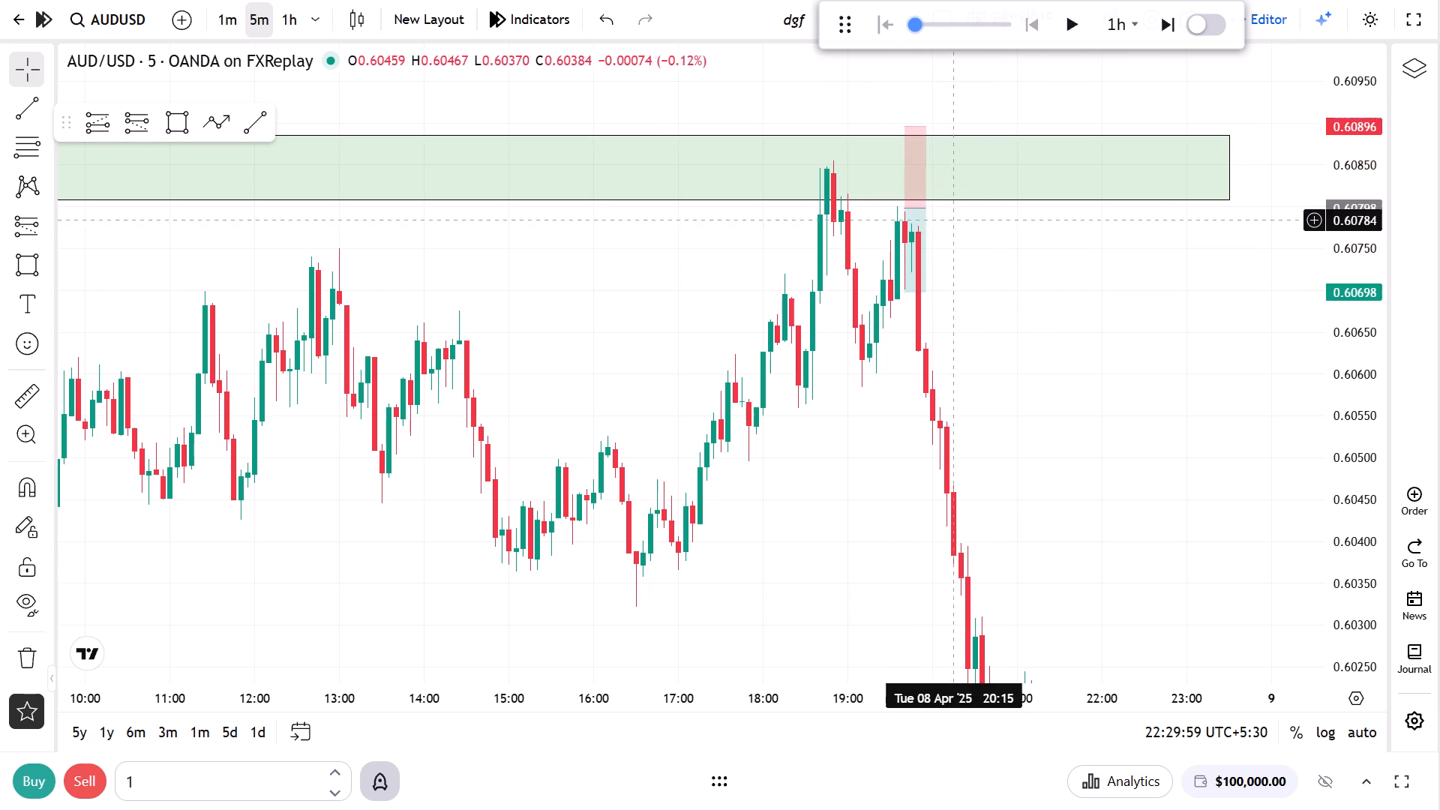
{"action": "left_click", "coordinate": [919, 238]}
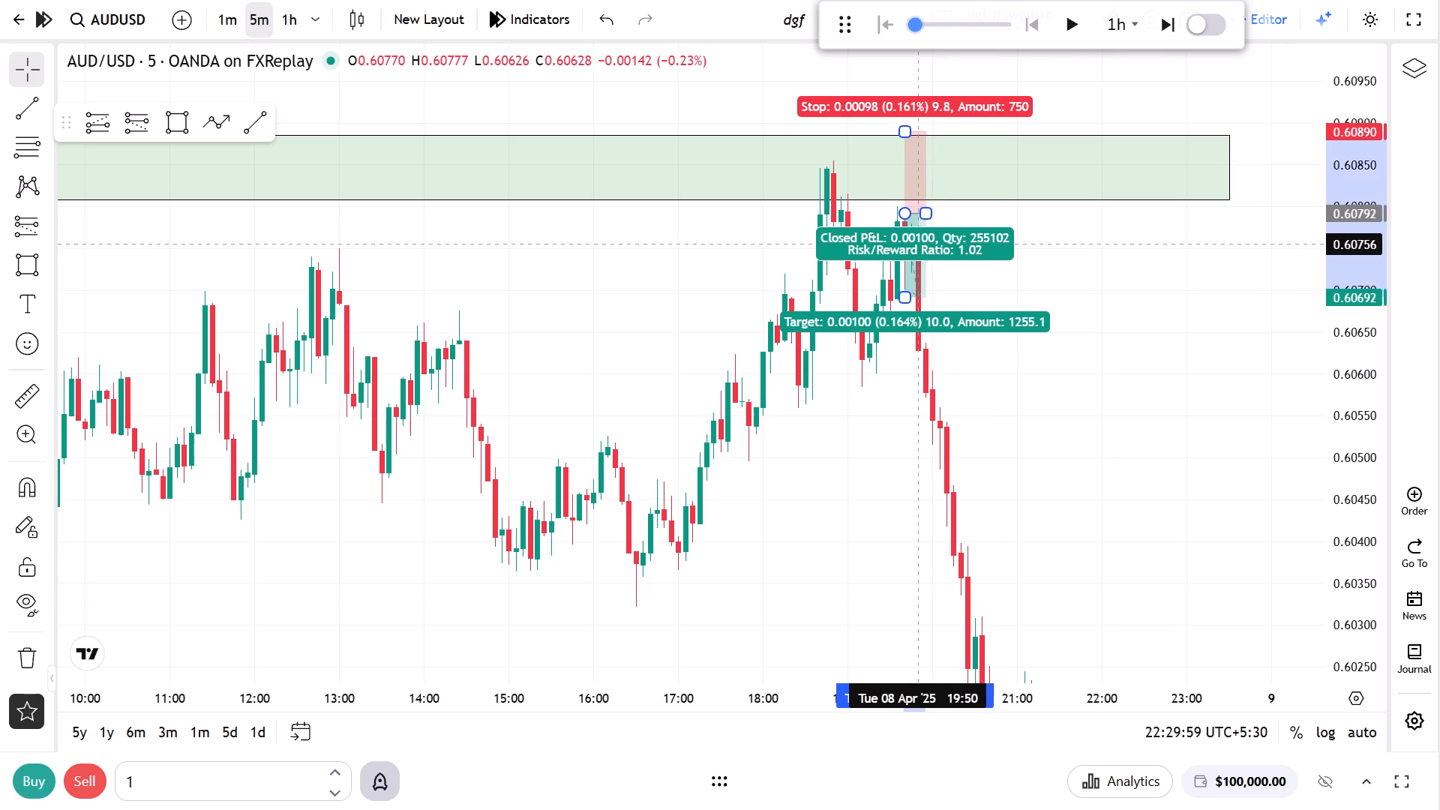
{"action": "left_click", "coordinate": [1082, 276]}
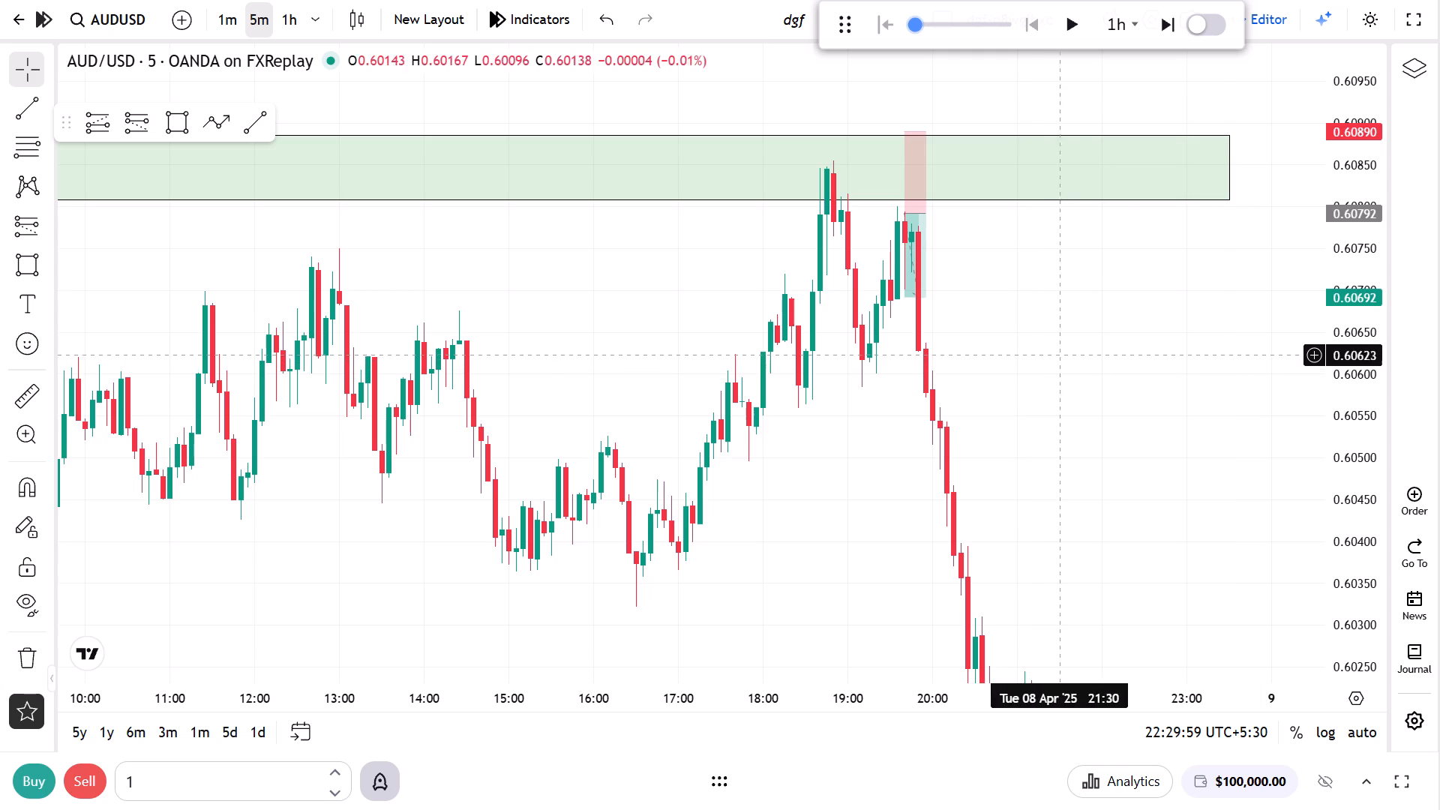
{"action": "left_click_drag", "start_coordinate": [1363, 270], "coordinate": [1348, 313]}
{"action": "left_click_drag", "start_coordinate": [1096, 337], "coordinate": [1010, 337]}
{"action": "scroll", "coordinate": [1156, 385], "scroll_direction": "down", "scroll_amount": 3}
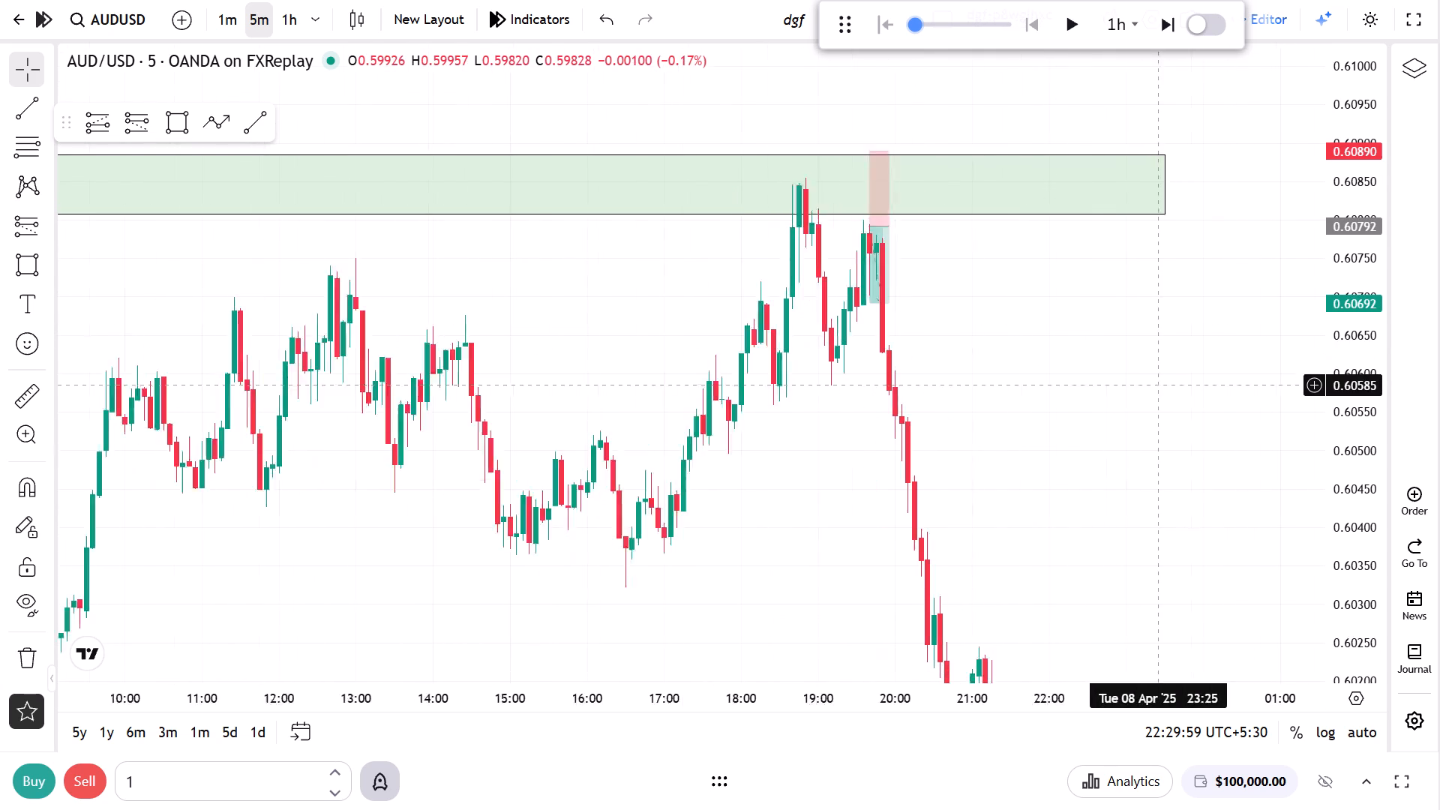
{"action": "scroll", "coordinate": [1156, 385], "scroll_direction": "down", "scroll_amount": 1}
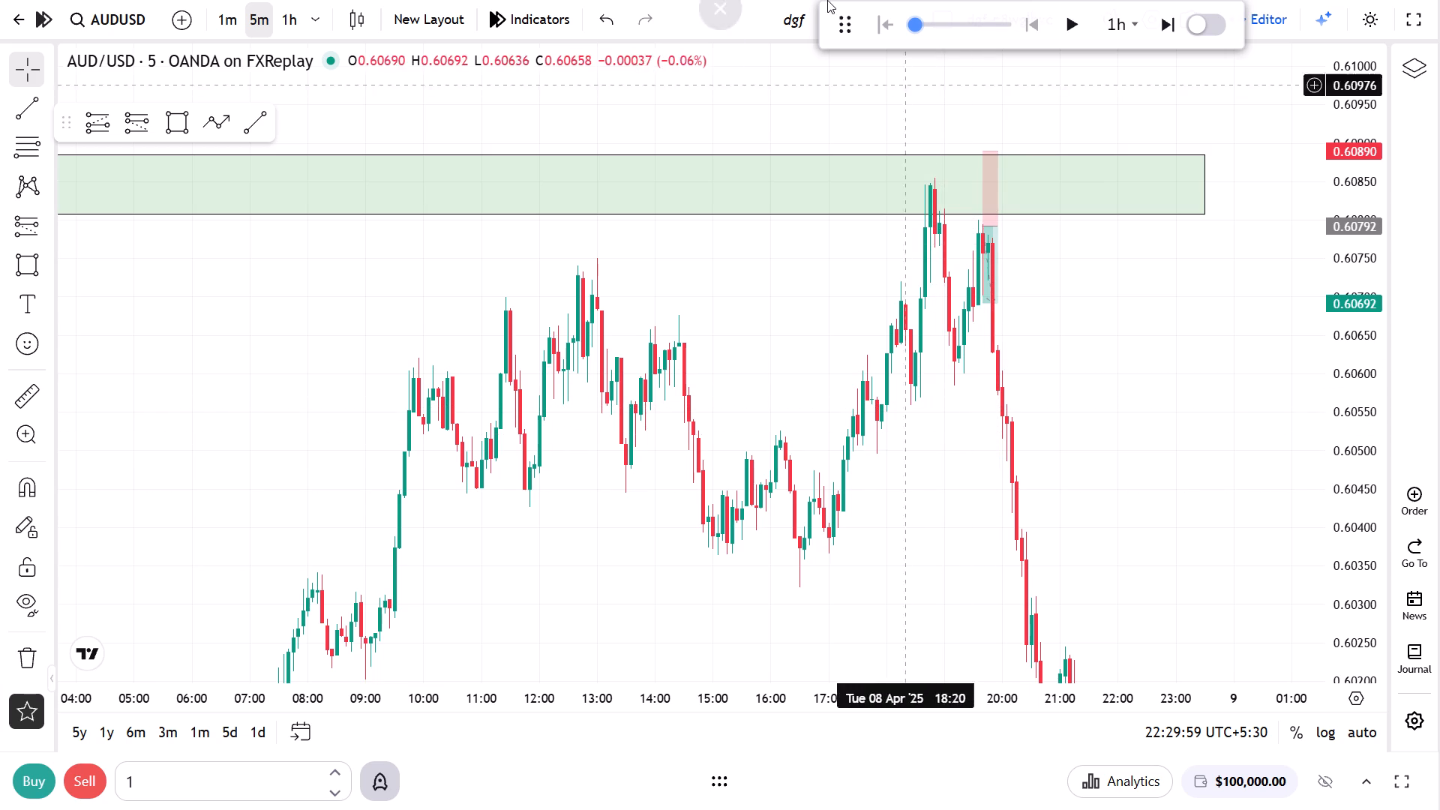
Exit the browser's full-screen mode.
{"action": "left_click", "coordinate": [721, 74]}
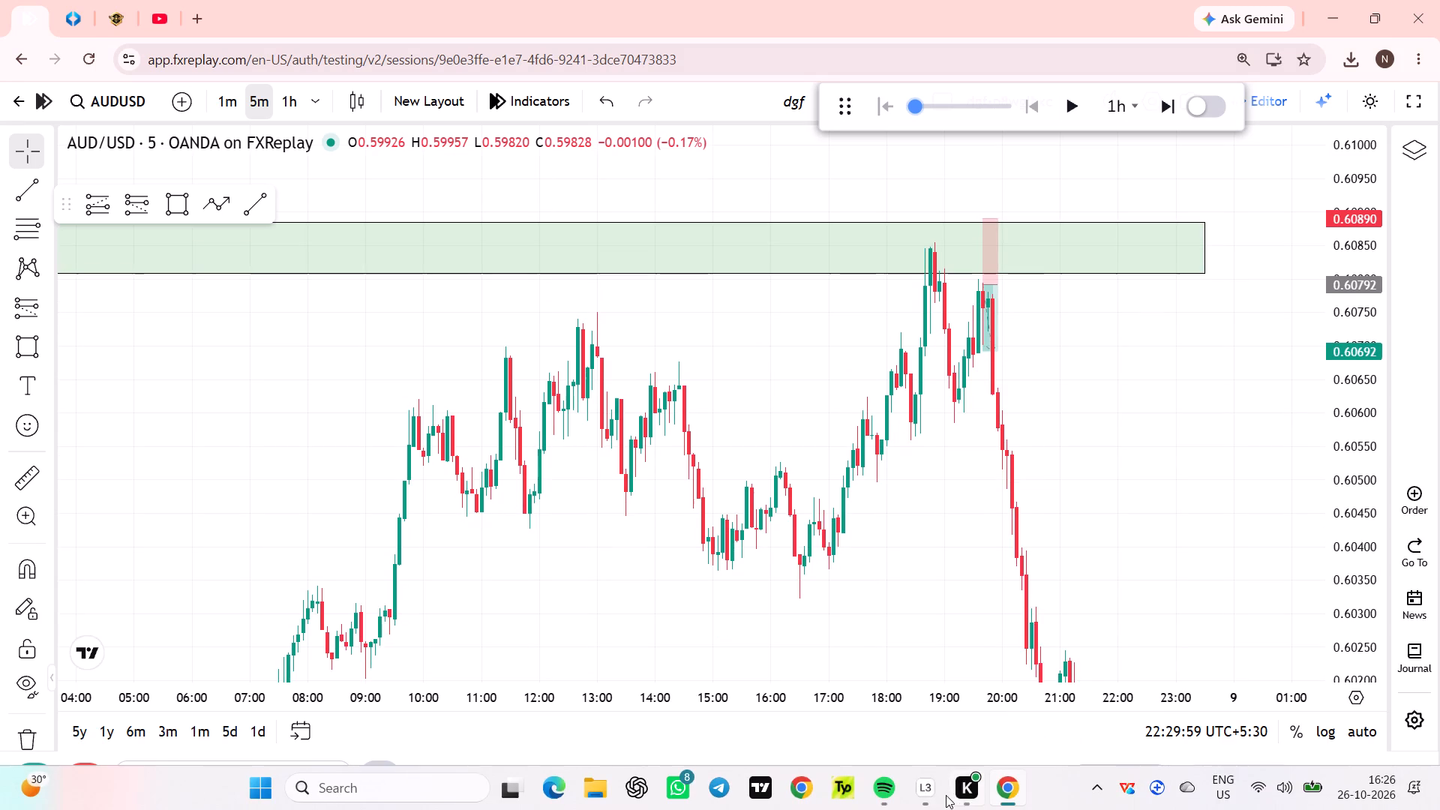
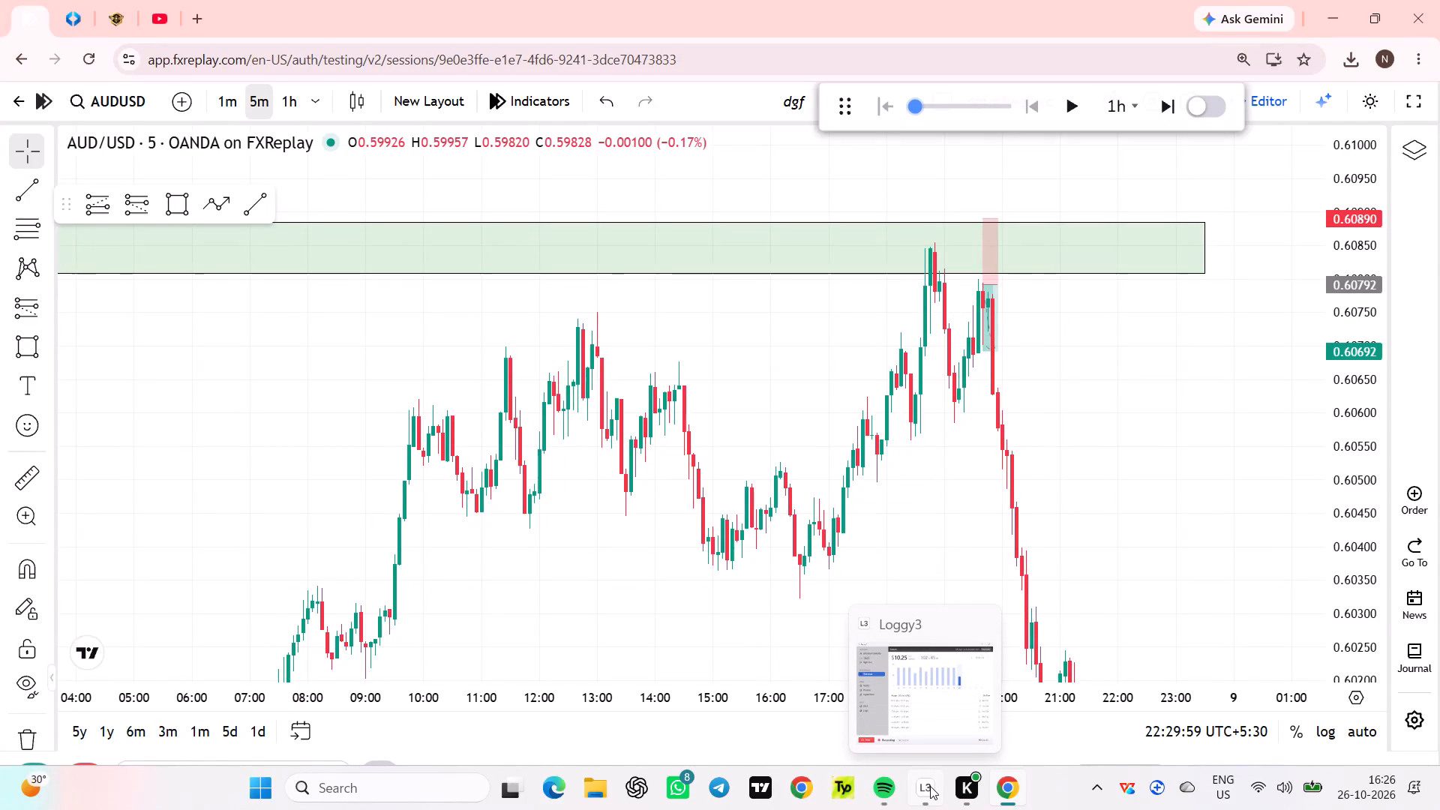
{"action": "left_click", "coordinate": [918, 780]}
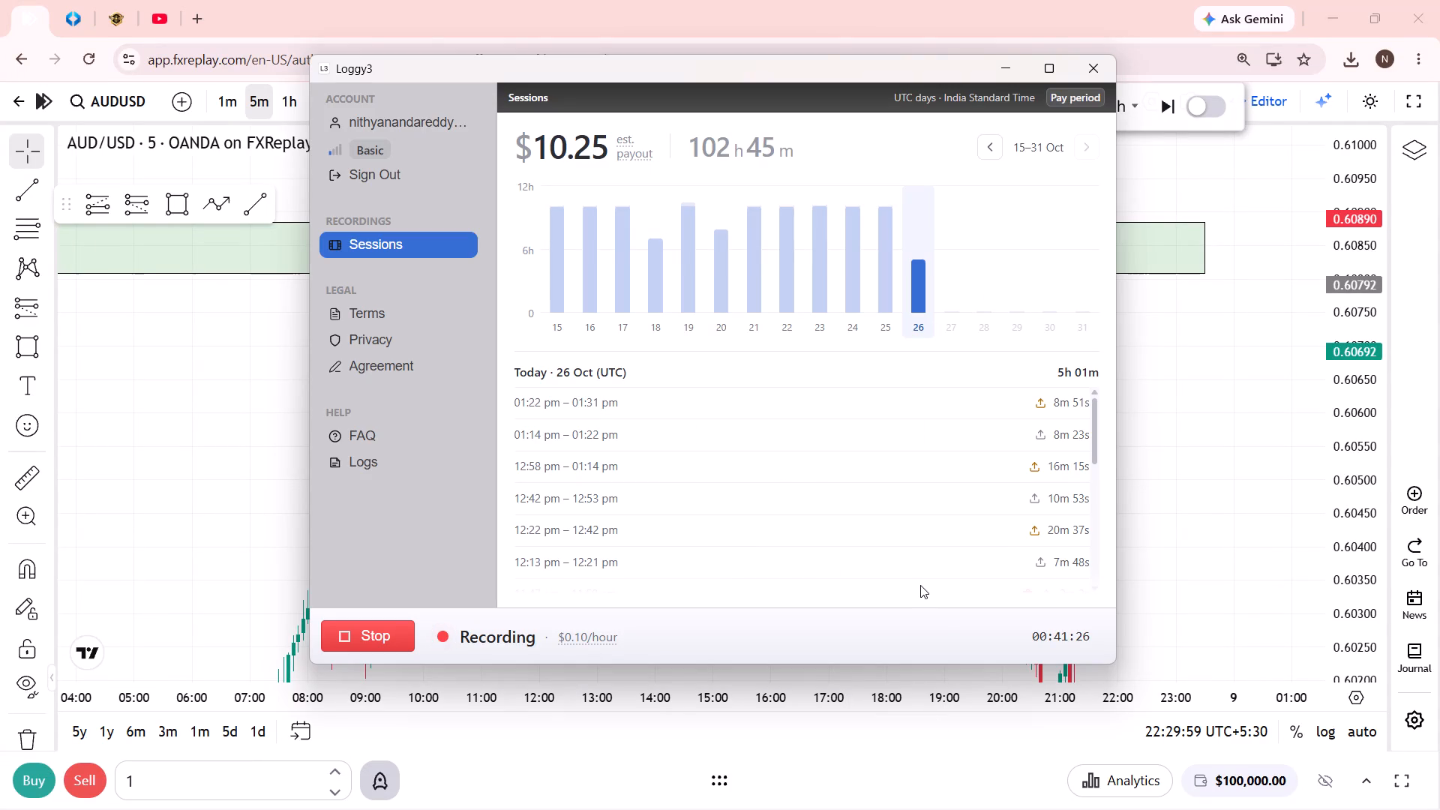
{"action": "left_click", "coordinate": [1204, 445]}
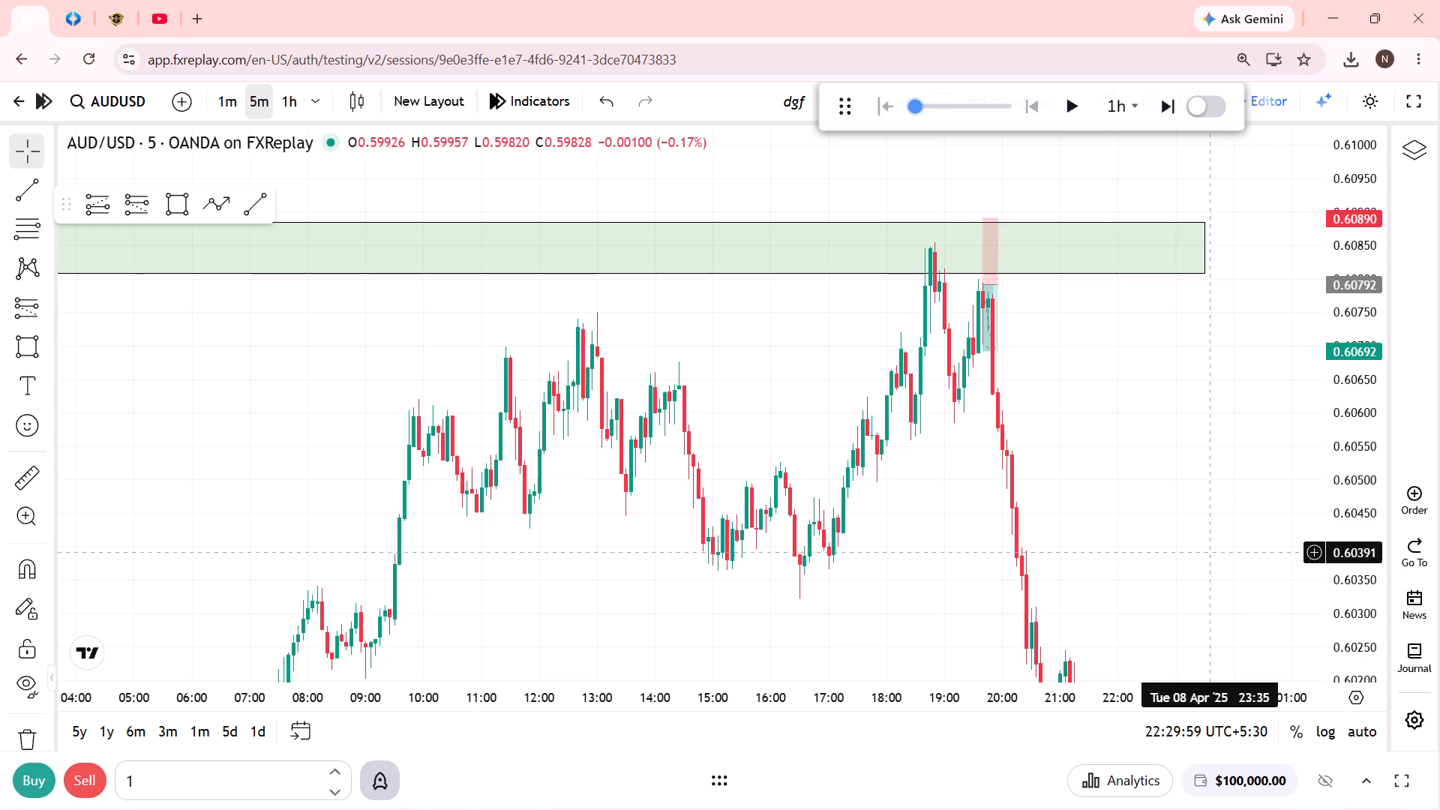
Review the 5-minute chart backwards from the 8 April short position to the 4 April long position near 09:00.
{"action": "left_click_drag", "start_coordinate": [1148, 445], "coordinate": [1107, 398]}
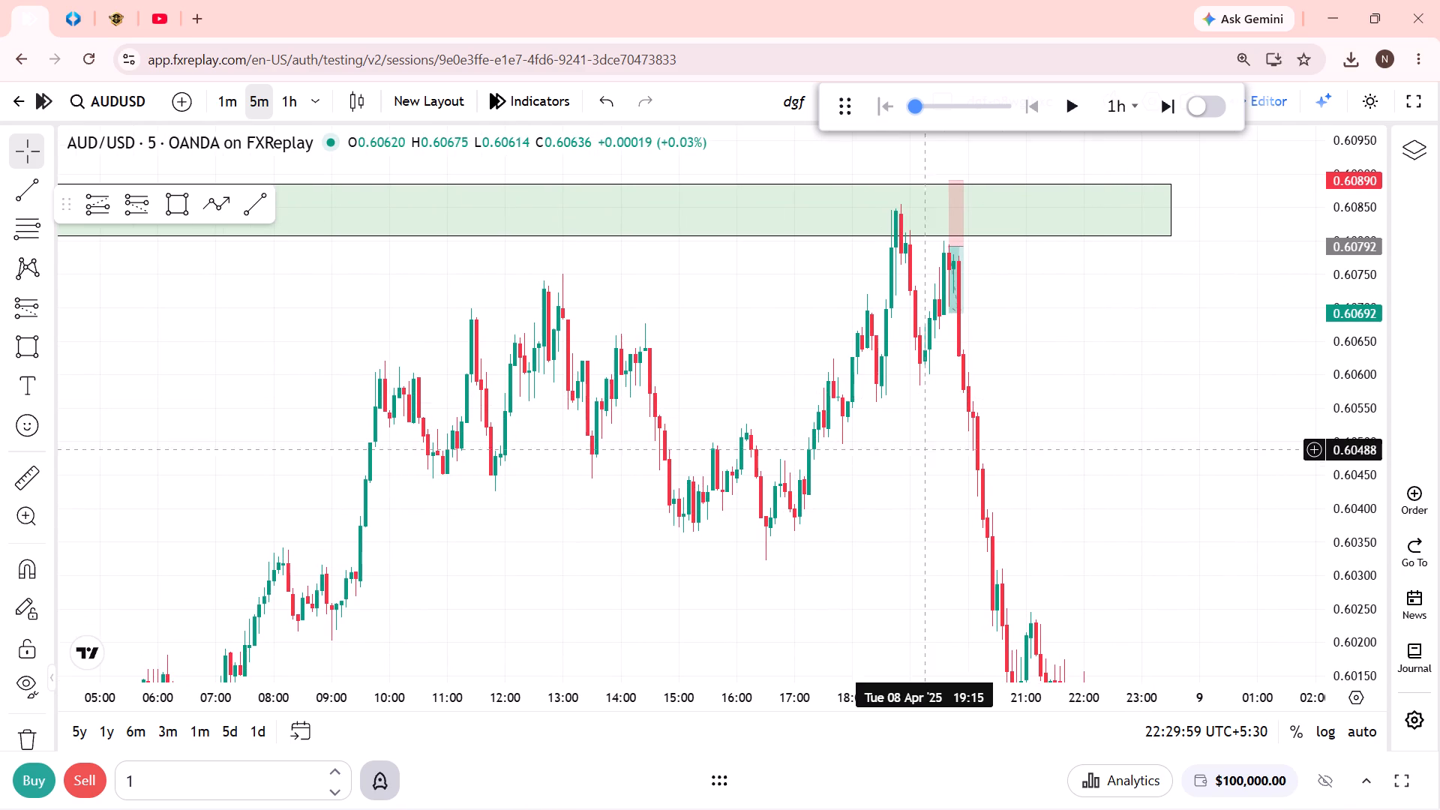
{"action": "scroll", "coordinate": [943, 464], "scroll_direction": "down", "scroll_amount": 5}
{"action": "left_click_drag", "start_coordinate": [960, 499], "coordinate": [1039, 338]}
{"action": "left_click_drag", "start_coordinate": [1033, 379], "coordinate": [922, 619]}
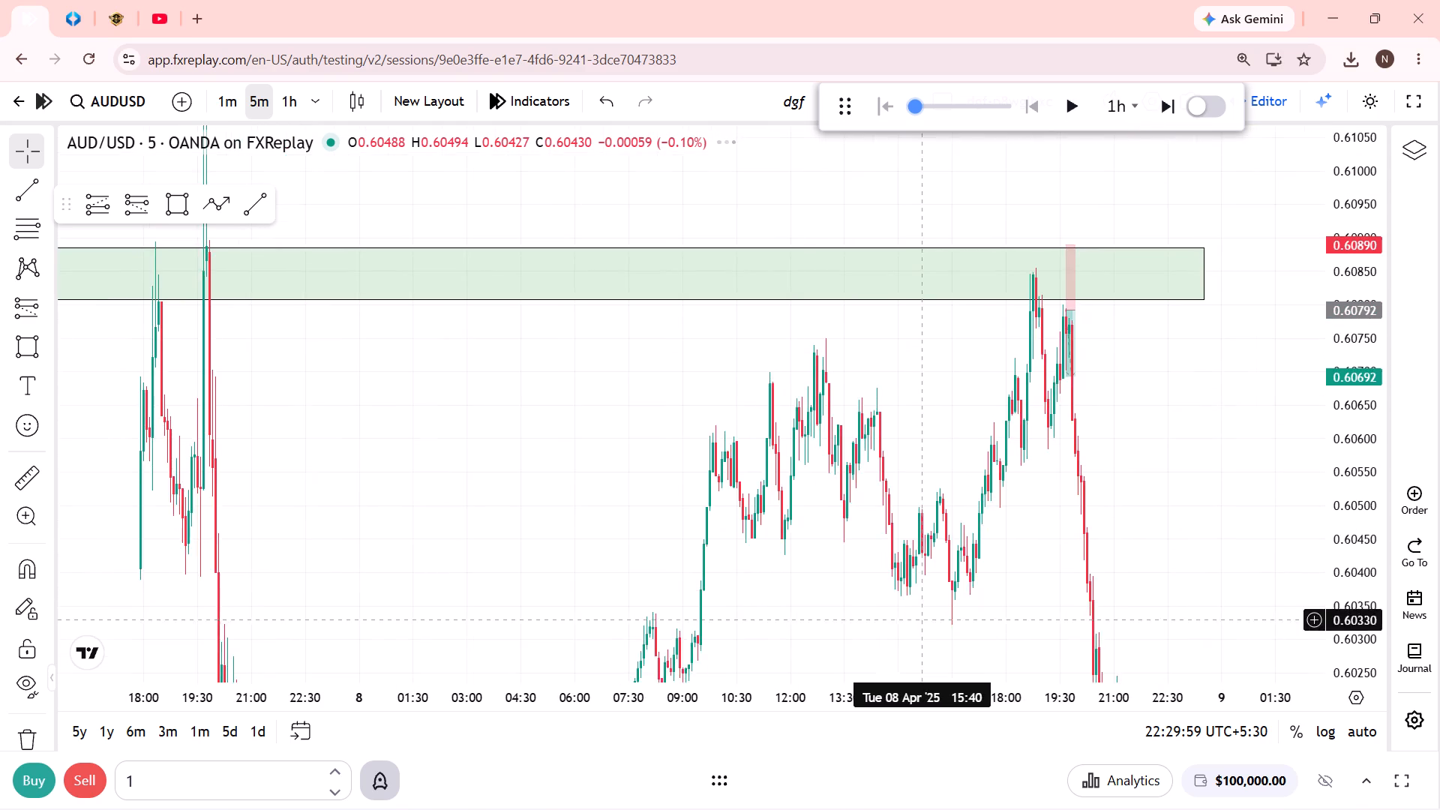
{"action": "scroll", "coordinate": [924, 593], "scroll_direction": "up", "scroll_amount": 5}
{"action": "left_click_drag", "start_coordinate": [850, 555], "coordinate": [1112, 400]}
{"action": "scroll", "coordinate": [1094, 466], "scroll_direction": "down", "scroll_amount": 10}
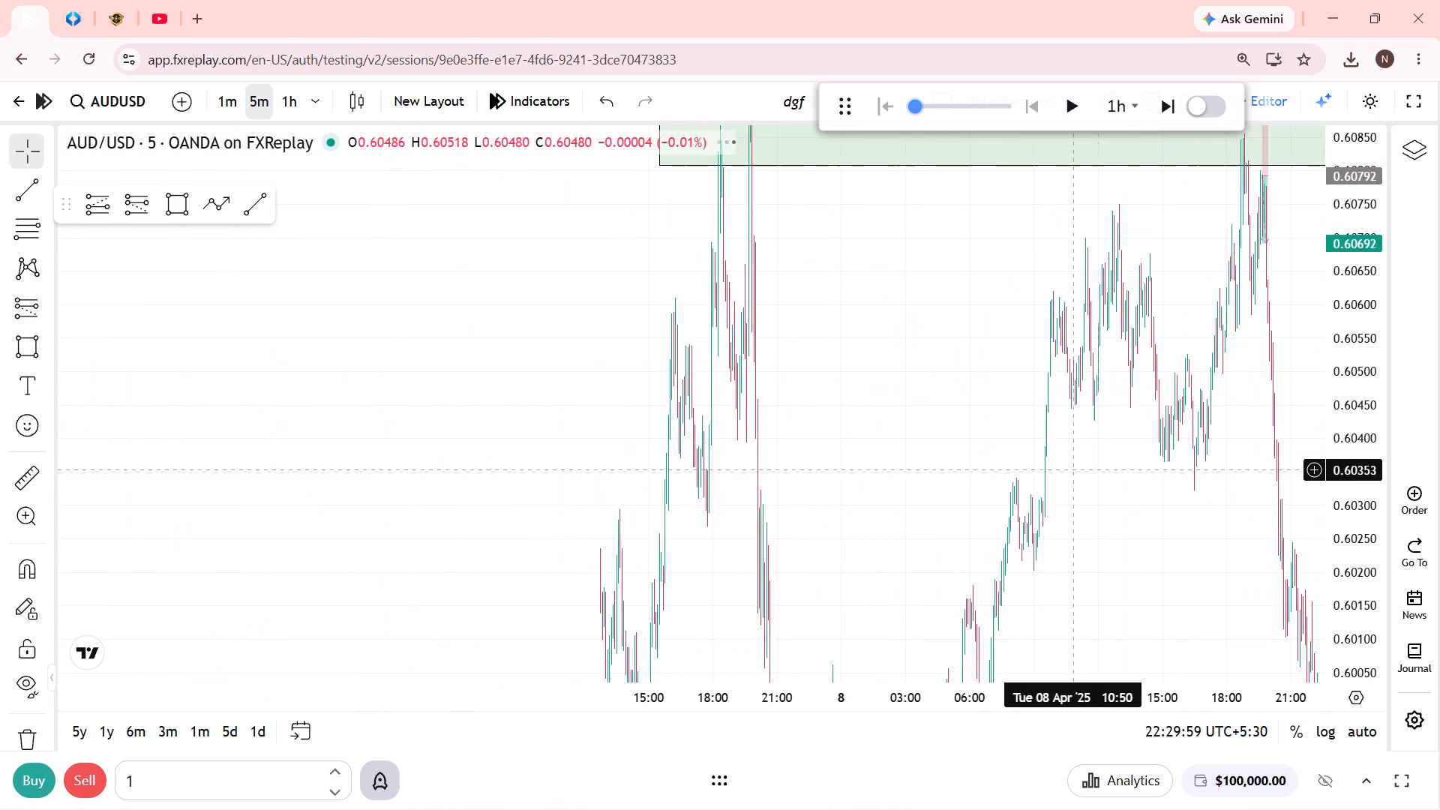
{"action": "left_click_drag", "start_coordinate": [905, 471], "coordinate": [1047, 232]}
{"action": "left_click_drag", "start_coordinate": [1326, 215], "coordinate": [1316, 528]}
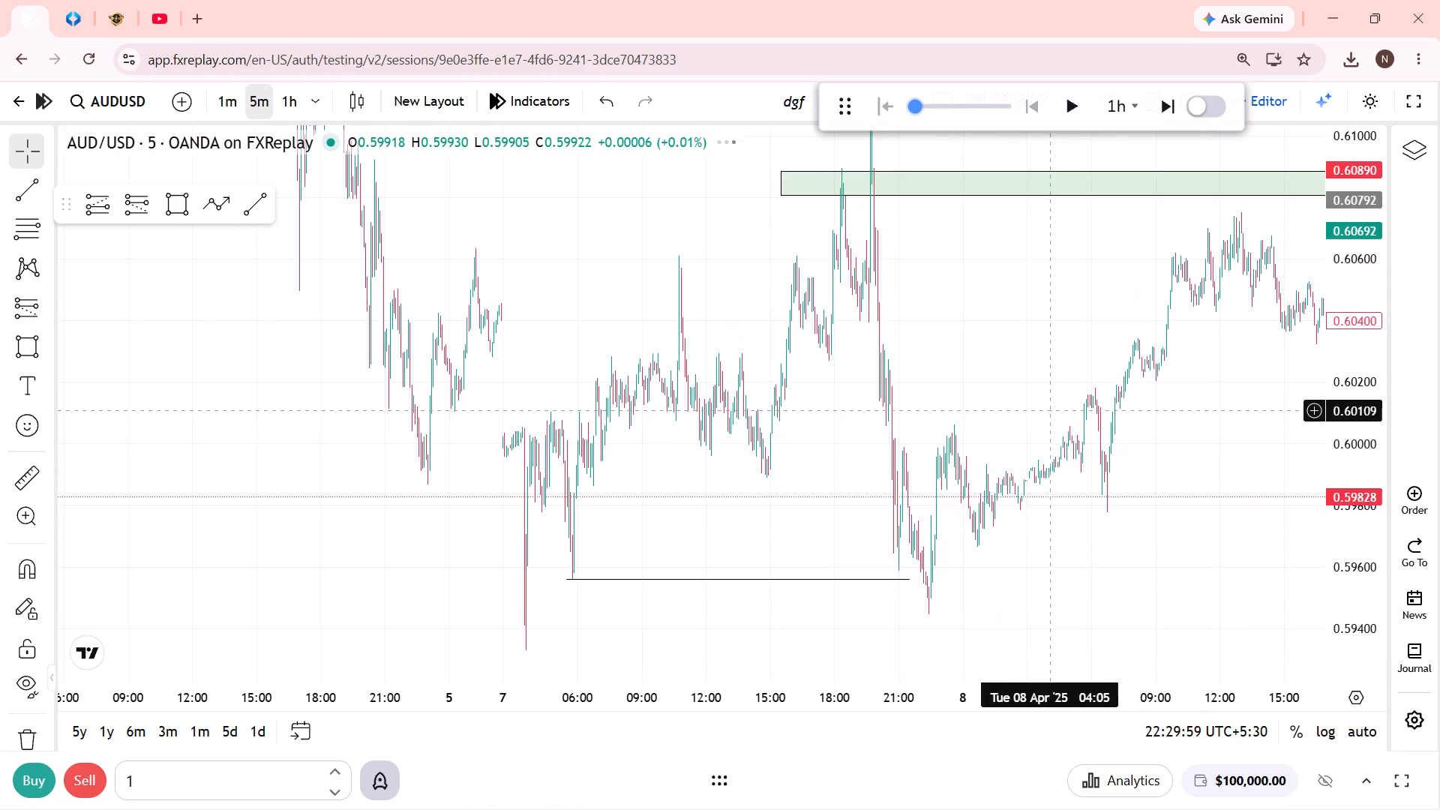
{"action": "left_click_drag", "start_coordinate": [1051, 409], "coordinate": [1265, 532]}
{"action": "left_click_drag", "start_coordinate": [811, 506], "coordinate": [1169, 634]}
{"action": "left_click_drag", "start_coordinate": [811, 356], "coordinate": [1143, 649]}
{"action": "left_click_drag", "start_coordinate": [973, 442], "coordinate": [1147, 679]}
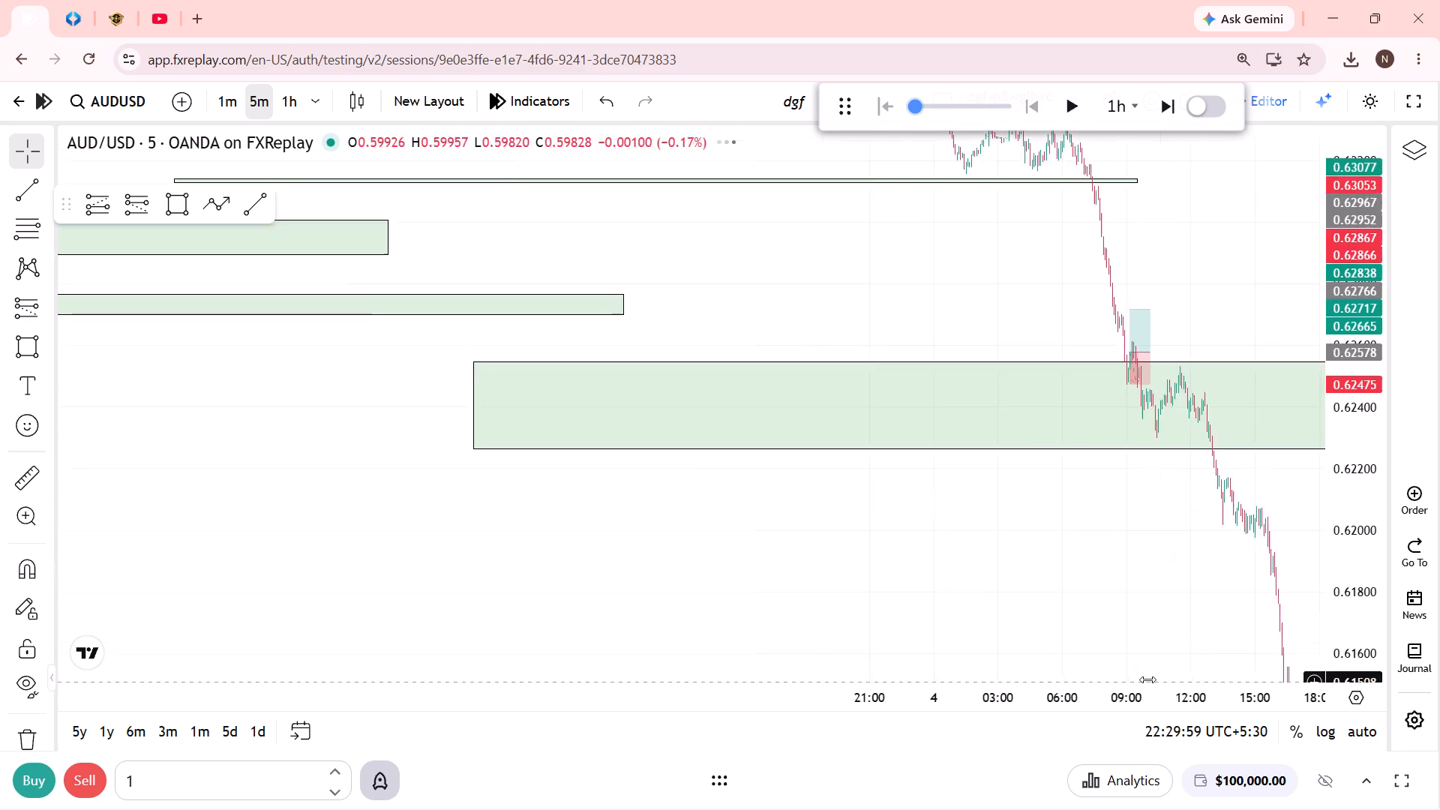
{"action": "left_click_drag", "start_coordinate": [1147, 679], "coordinate": [1166, 700]}
{"action": "left_click_drag", "start_coordinate": [1042, 588], "coordinate": [1101, 667]}
{"action": "scroll", "coordinate": [1081, 653], "scroll_direction": "up", "scroll_amount": 12}
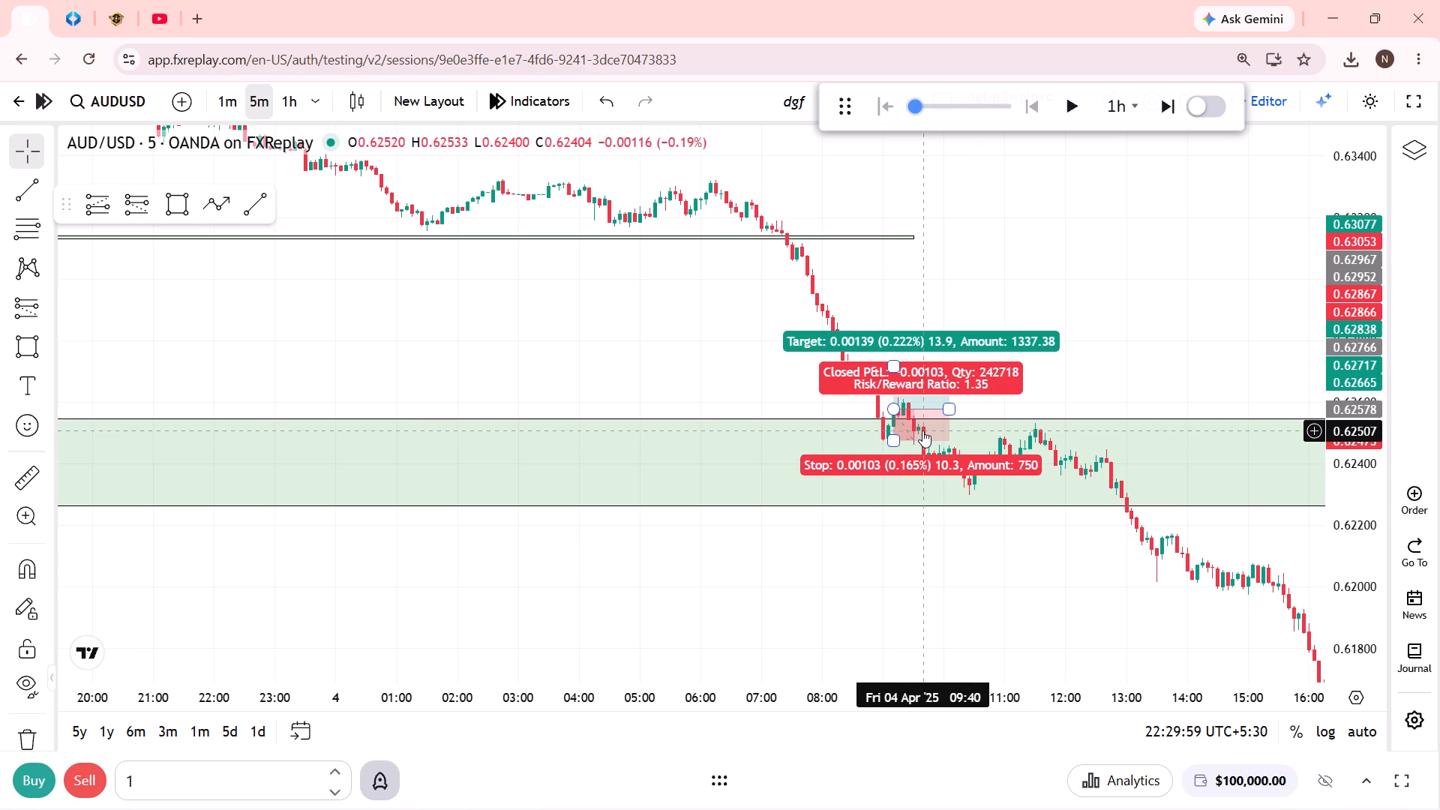
Move the 2 April evening long position to start at 17:50, with entry at 0.62993, stop at 0.62893 and target at 0.63103.
{"action": "scroll", "coordinate": [898, 523], "scroll_direction": "down", "scroll_amount": 4}
{"action": "left_click_drag", "start_coordinate": [899, 328], "coordinate": [972, 547]}
{"action": "left_click_drag", "start_coordinate": [760, 517], "coordinate": [894, 534]}
{"action": "scroll", "coordinate": [870, 511], "scroll_direction": "down", "scroll_amount": 5}
{"action": "left_click_drag", "start_coordinate": [776, 534], "coordinate": [1076, 430]}
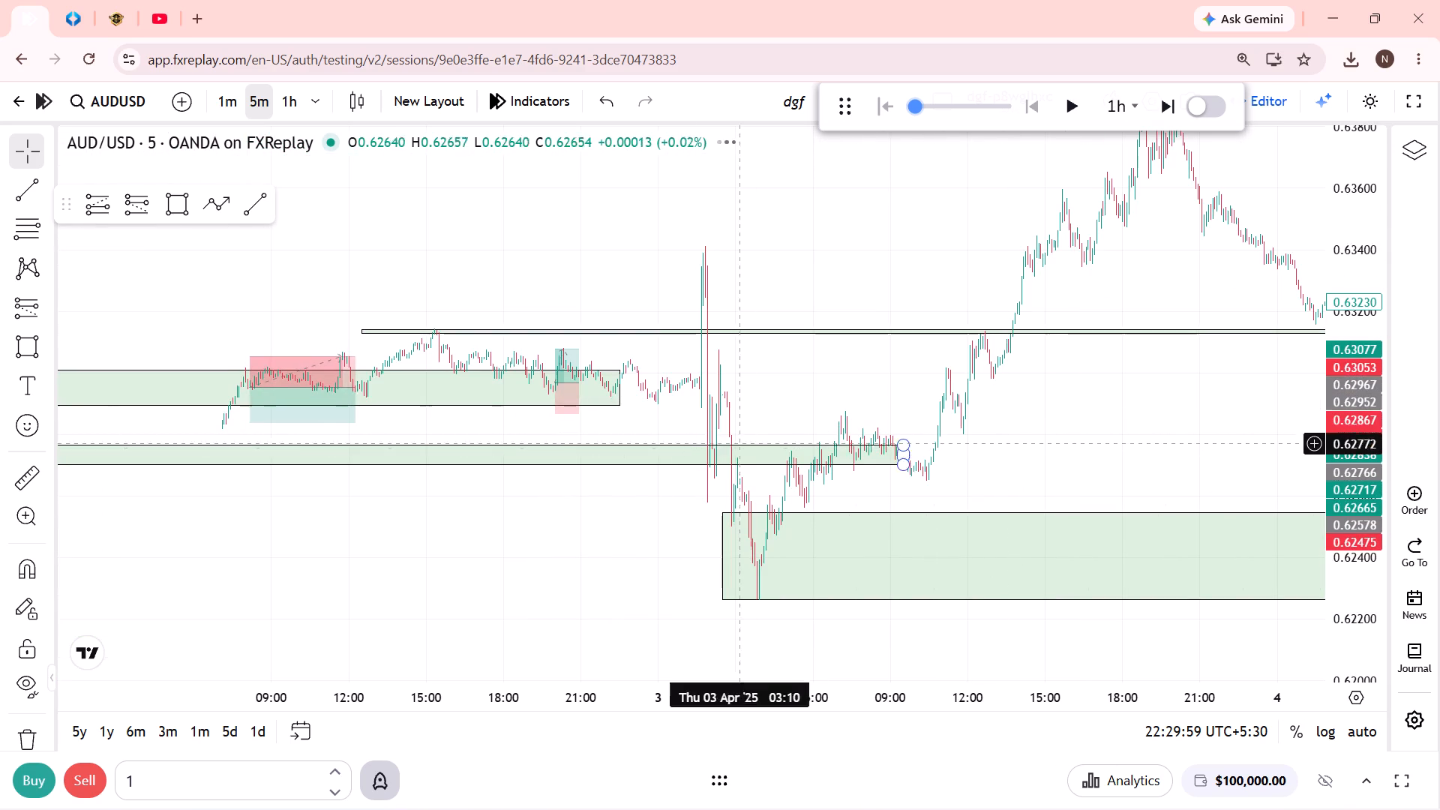
{"action": "left_click_drag", "start_coordinate": [472, 439], "coordinate": [776, 405]}
{"action": "left_click_drag", "start_coordinate": [1348, 582], "coordinate": [1435, 79]}
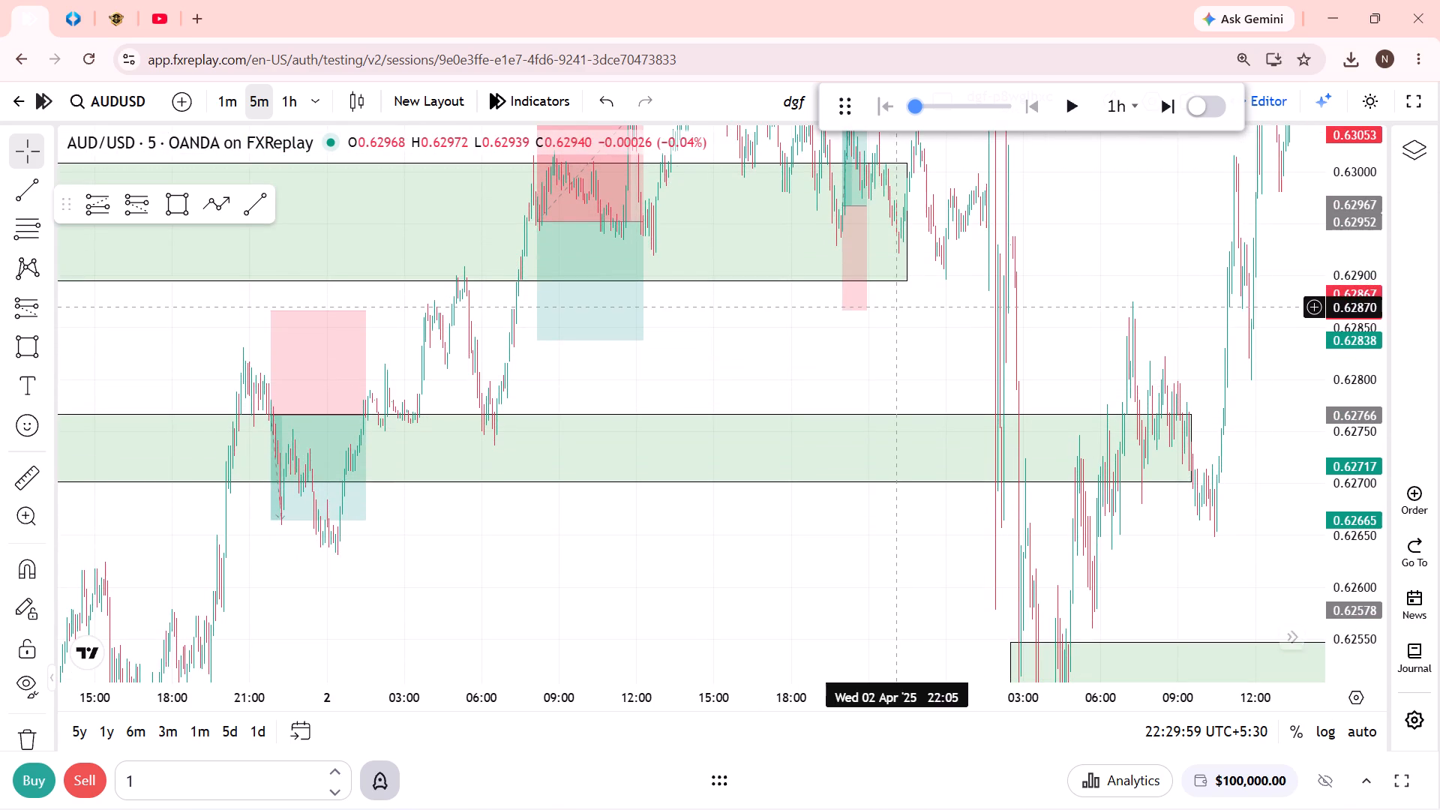
{"action": "left_click_drag", "start_coordinate": [937, 275], "coordinate": [1145, 638]}
{"action": "scroll", "coordinate": [1120, 617], "scroll_direction": "up", "scroll_amount": 5}
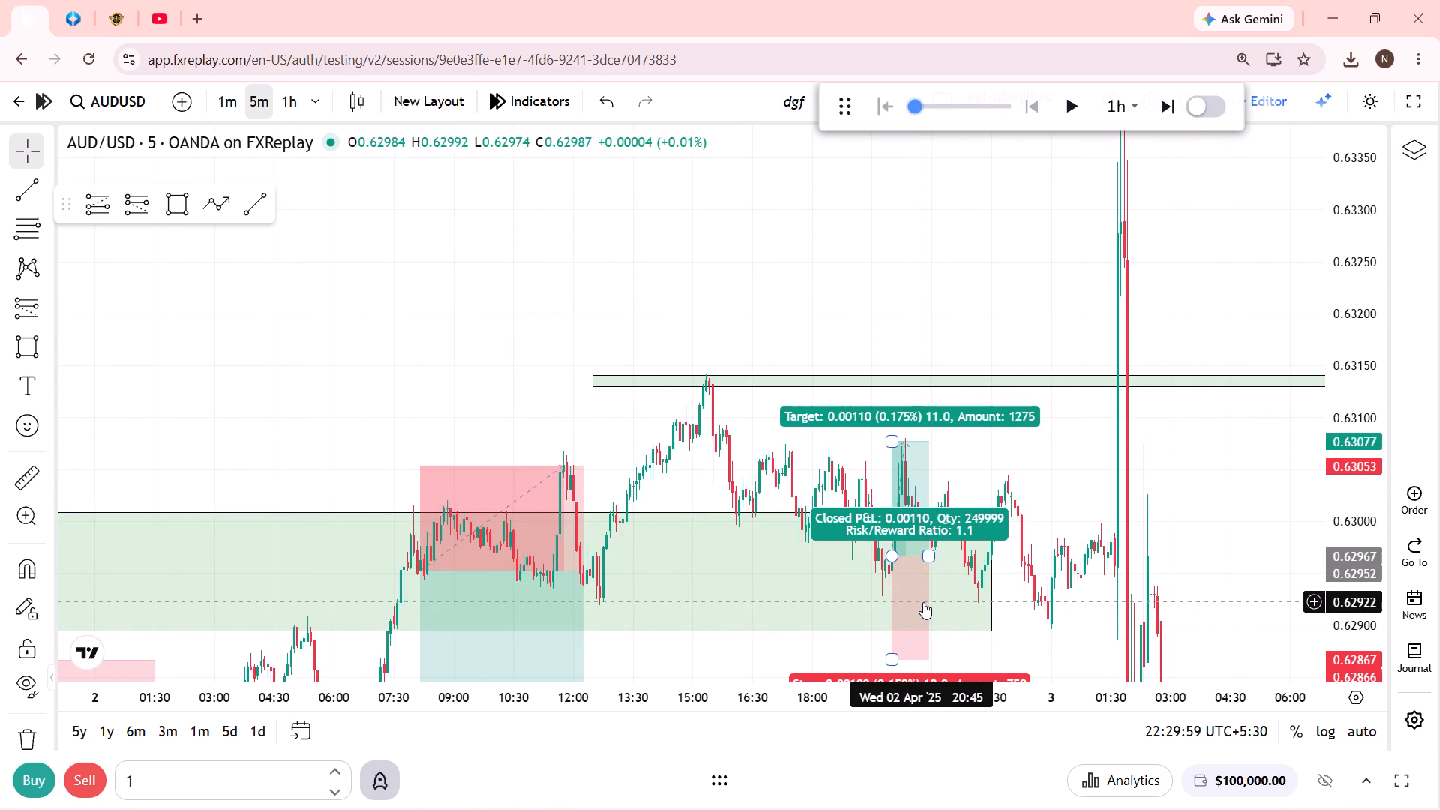
{"action": "left_click_drag", "start_coordinate": [1047, 508], "coordinate": [1037, 457]}
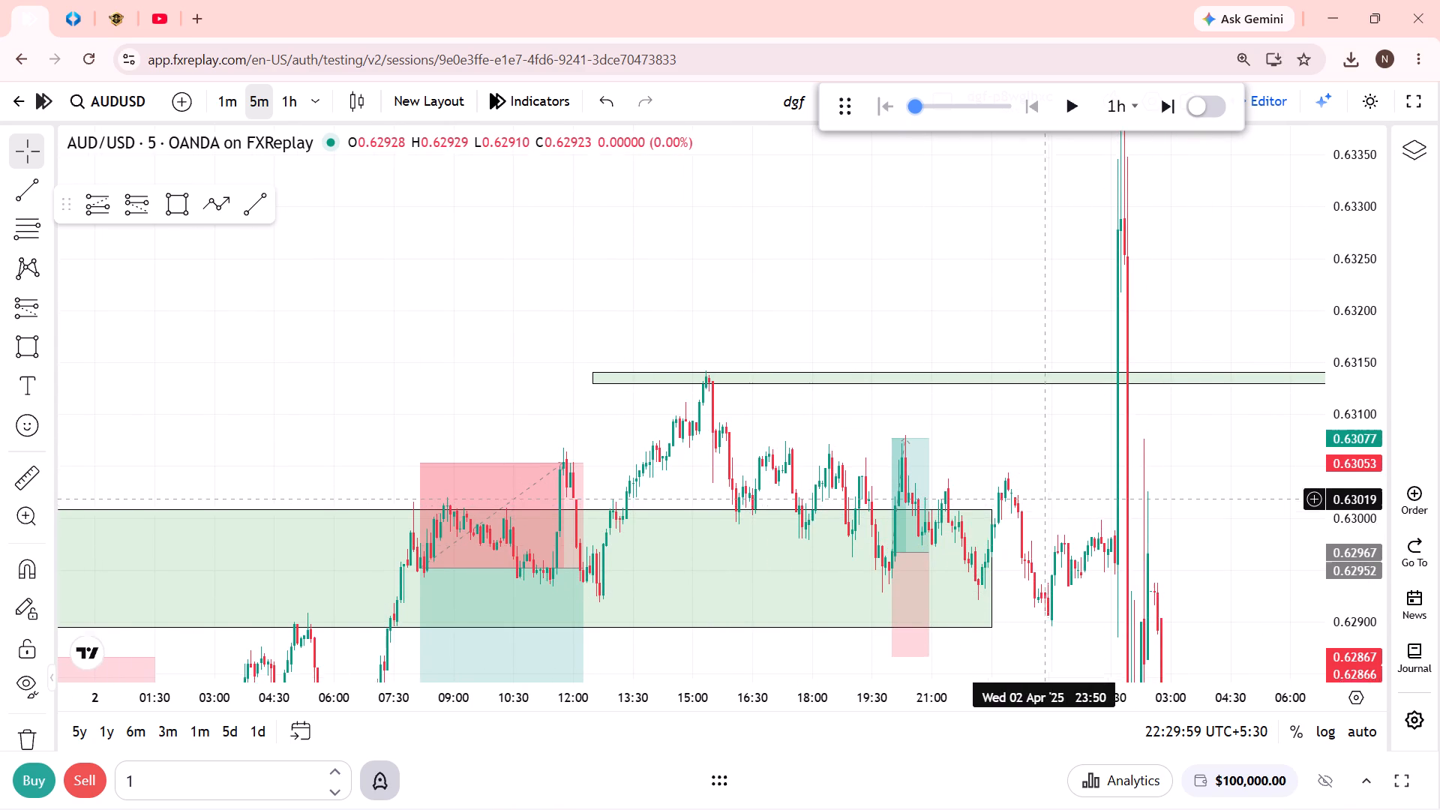
{"action": "left_click_drag", "start_coordinate": [1037, 457], "coordinate": [1041, 380]}
{"action": "left_click_drag", "start_coordinate": [915, 487], "coordinate": [910, 461]}
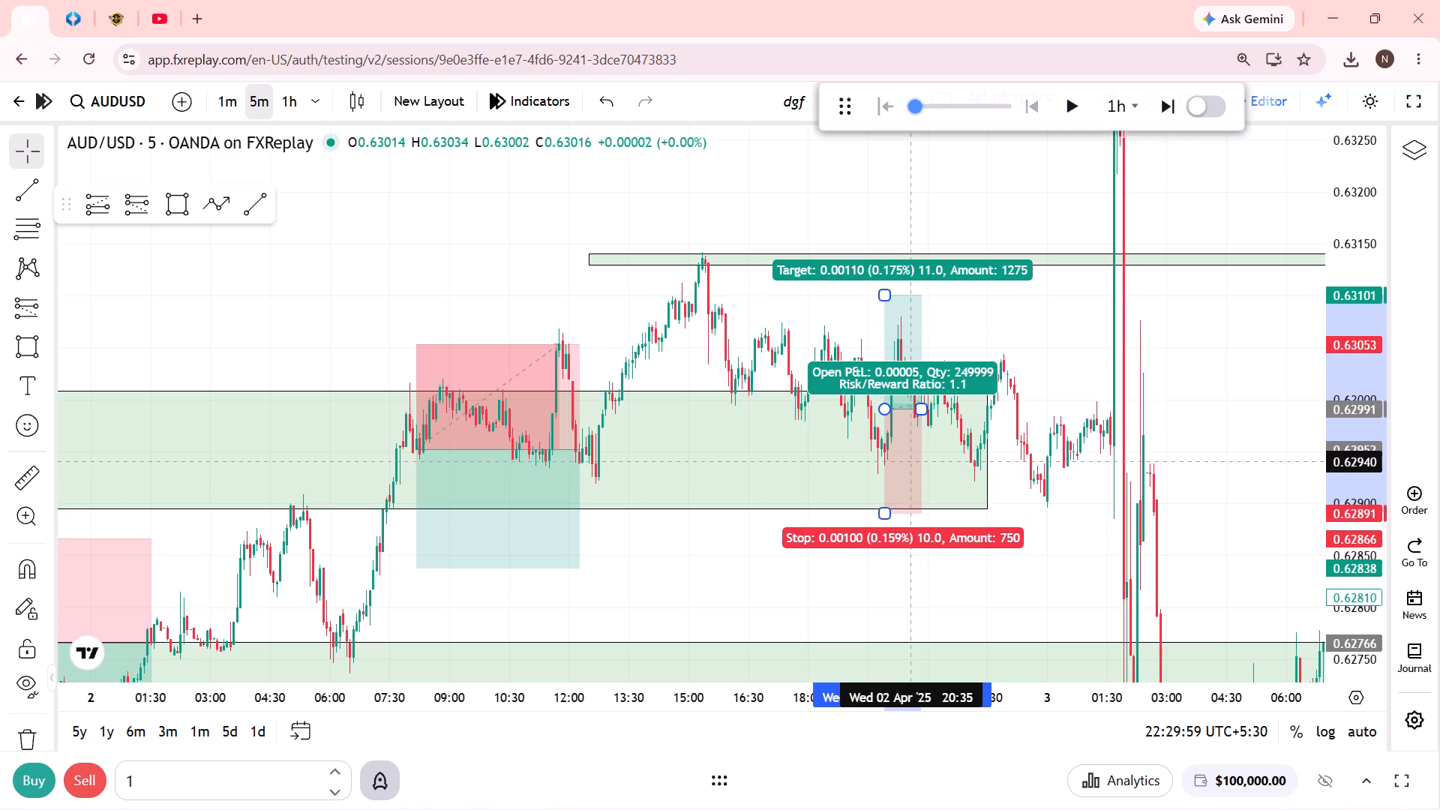
{"action": "left_click_drag", "start_coordinate": [910, 461], "coordinate": [876, 460]}
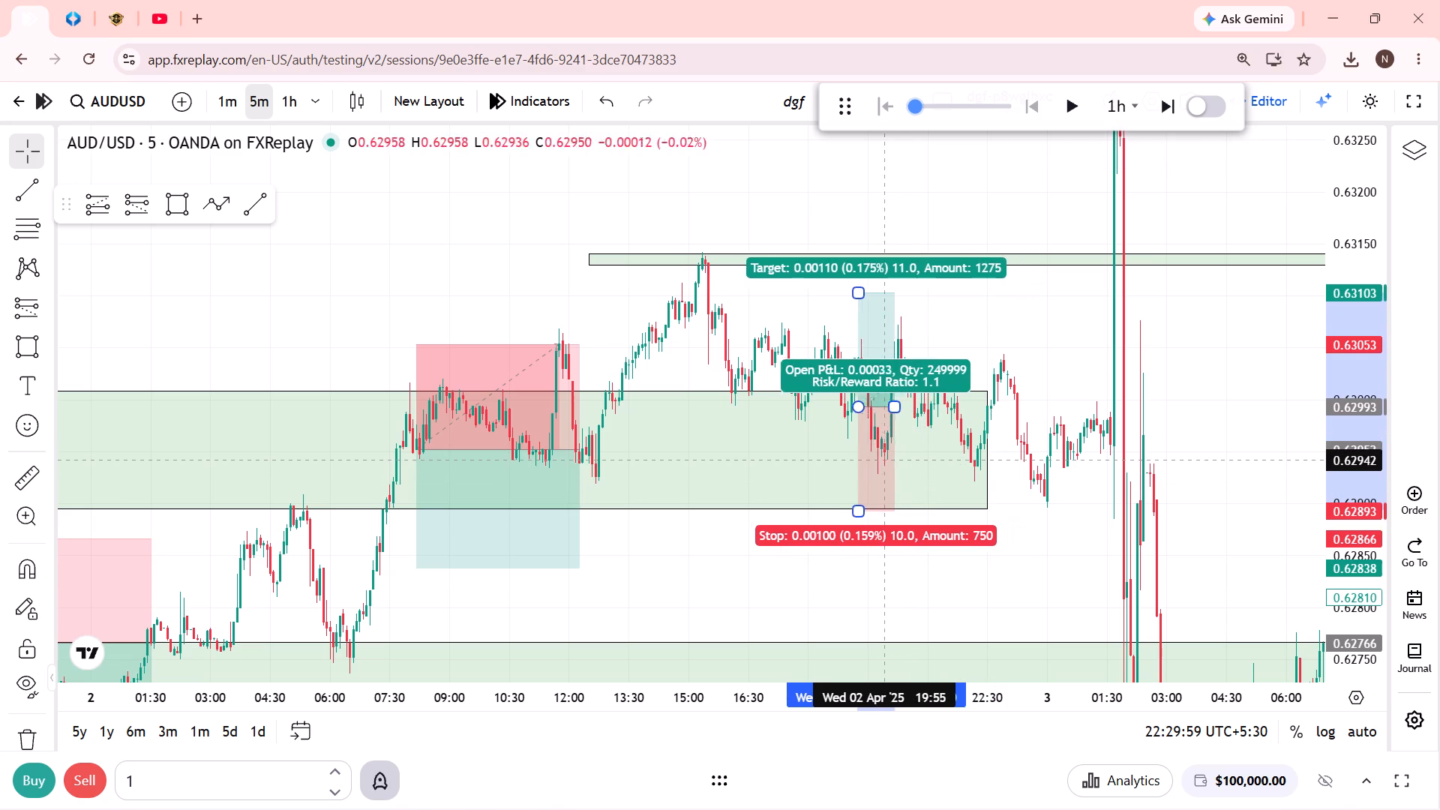
{"action": "left_click_drag", "start_coordinate": [876, 460], "coordinate": [829, 460]}
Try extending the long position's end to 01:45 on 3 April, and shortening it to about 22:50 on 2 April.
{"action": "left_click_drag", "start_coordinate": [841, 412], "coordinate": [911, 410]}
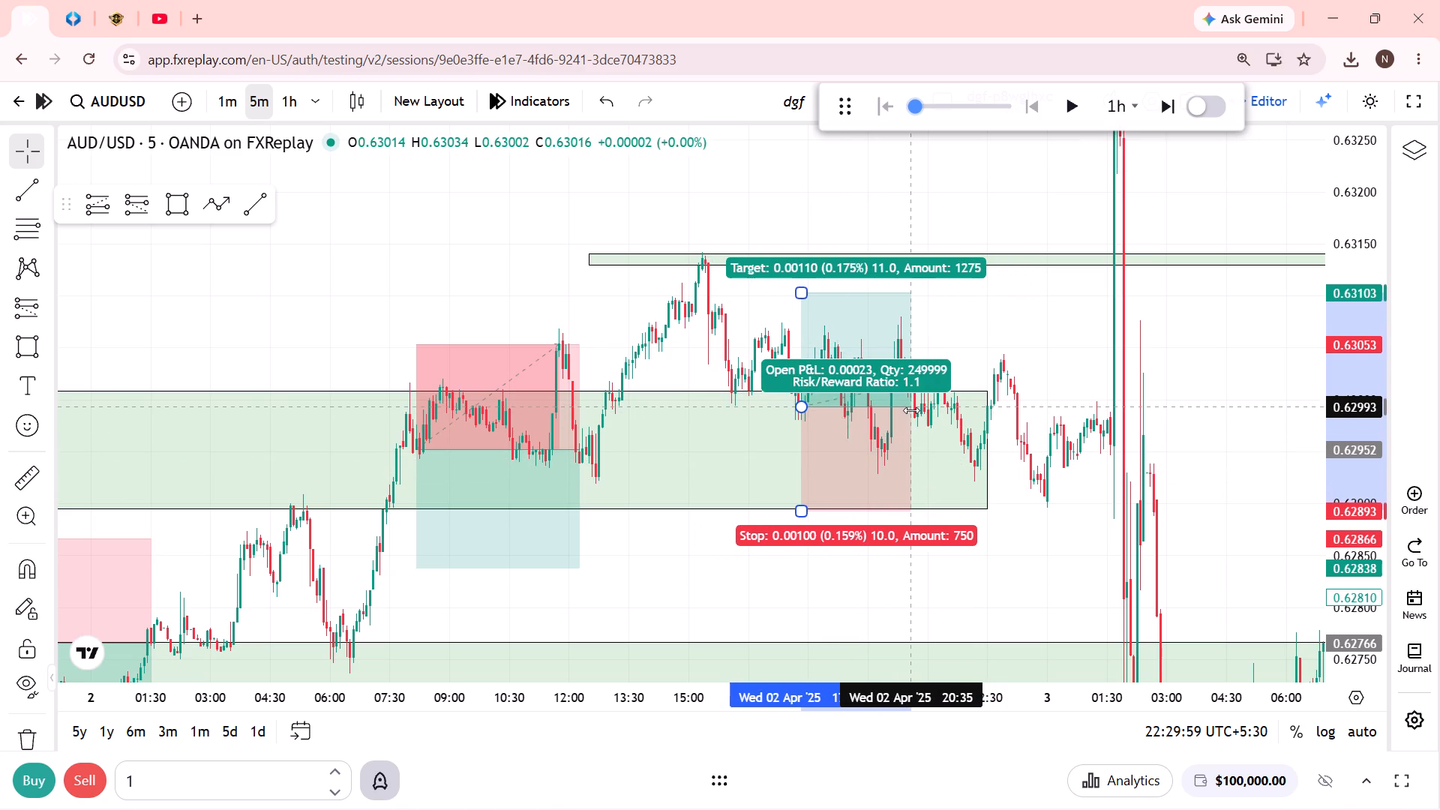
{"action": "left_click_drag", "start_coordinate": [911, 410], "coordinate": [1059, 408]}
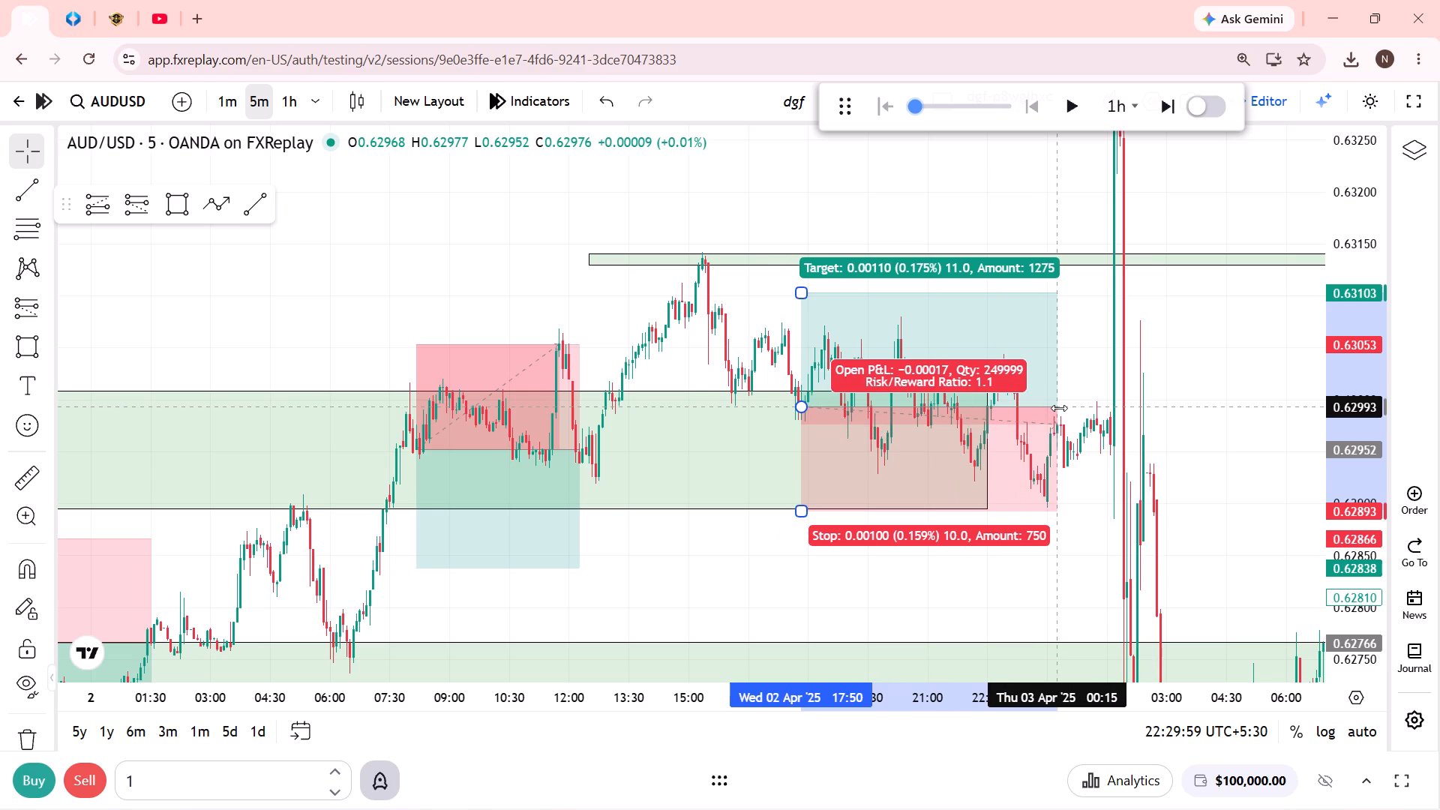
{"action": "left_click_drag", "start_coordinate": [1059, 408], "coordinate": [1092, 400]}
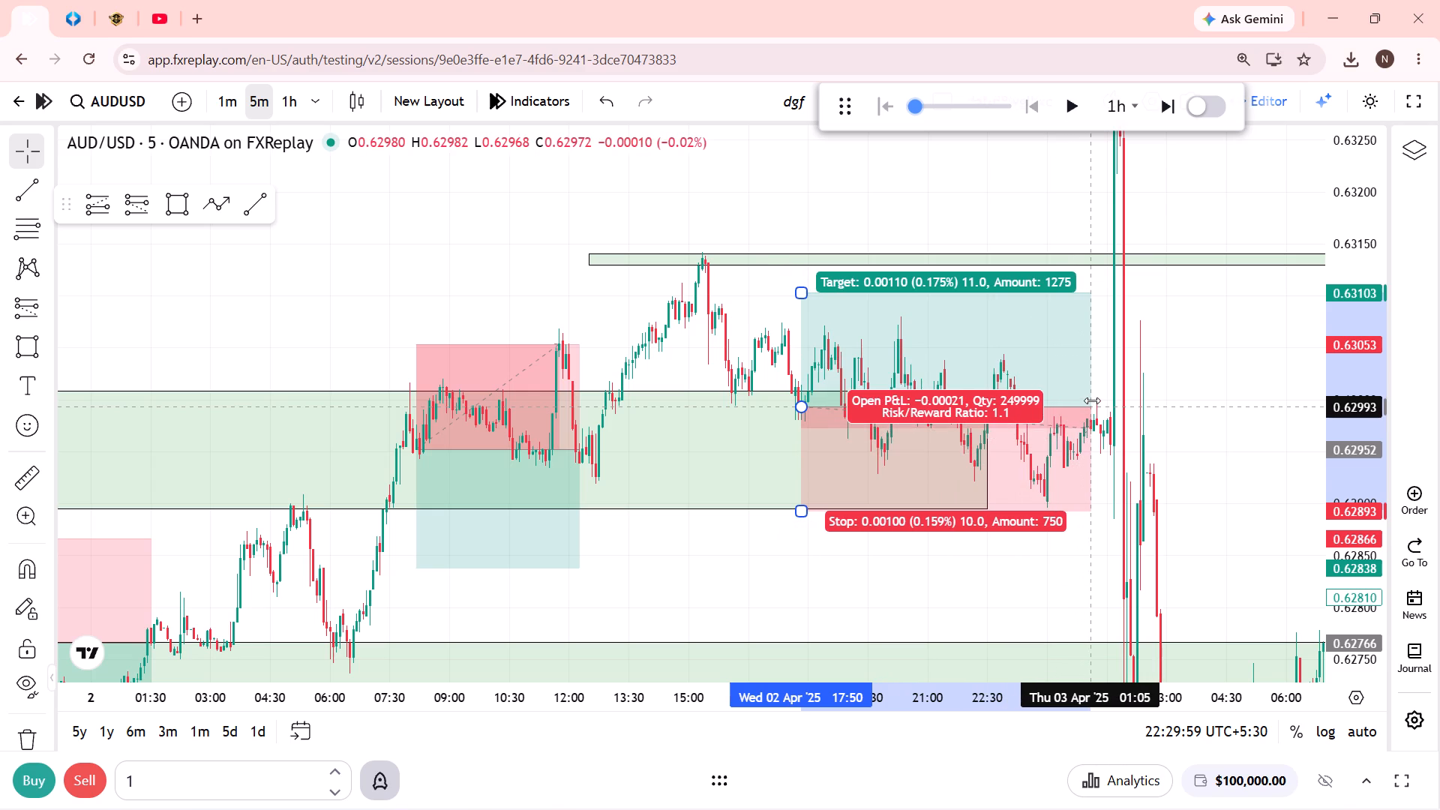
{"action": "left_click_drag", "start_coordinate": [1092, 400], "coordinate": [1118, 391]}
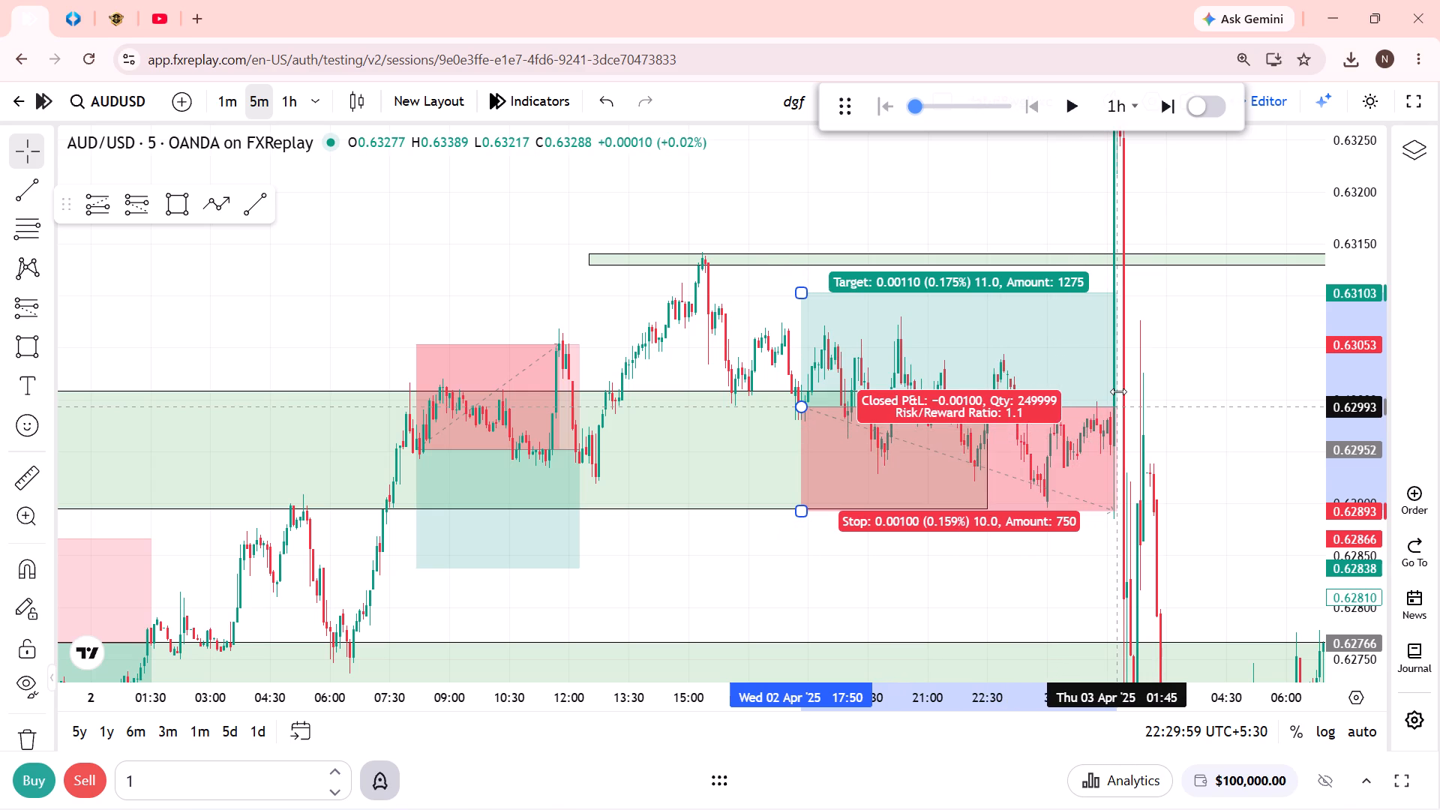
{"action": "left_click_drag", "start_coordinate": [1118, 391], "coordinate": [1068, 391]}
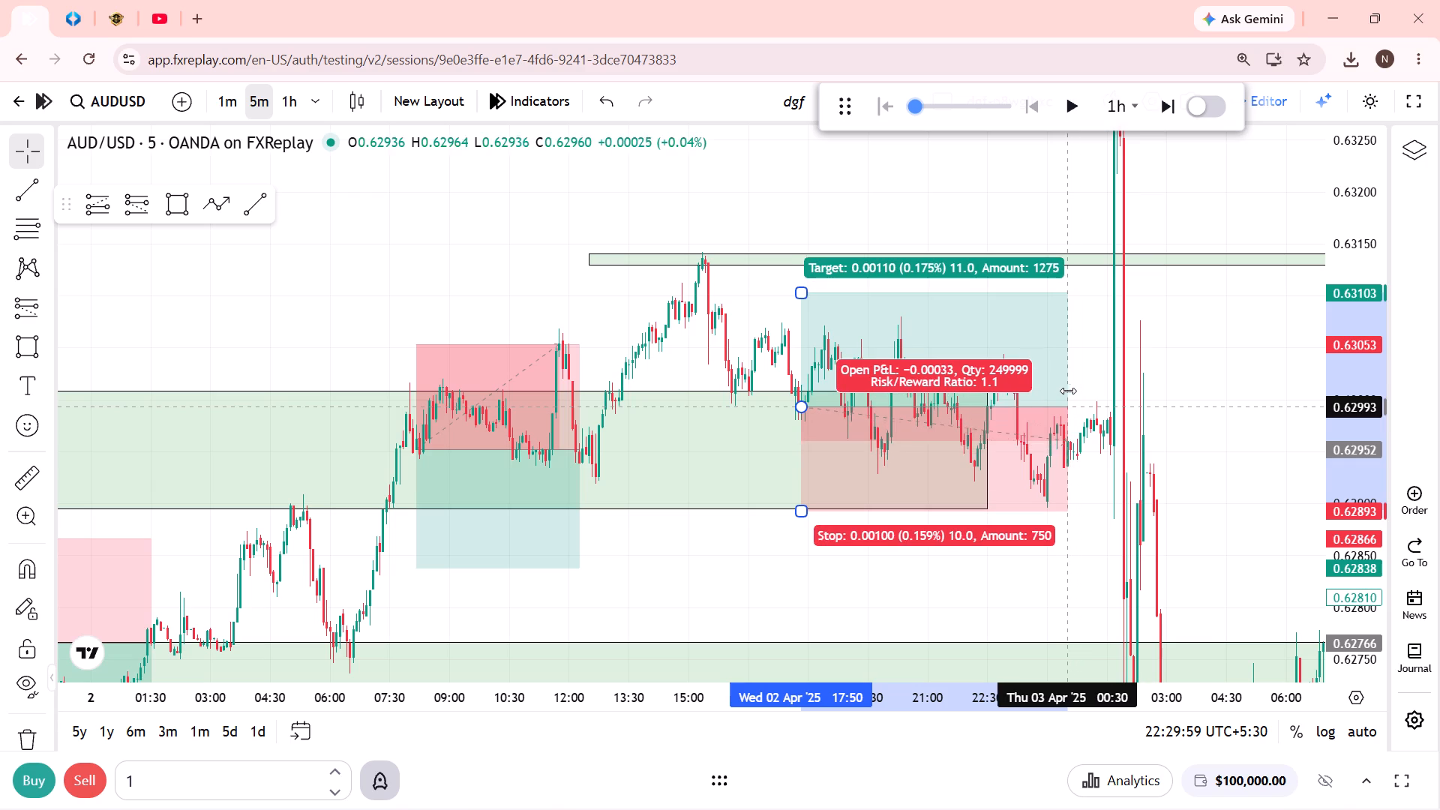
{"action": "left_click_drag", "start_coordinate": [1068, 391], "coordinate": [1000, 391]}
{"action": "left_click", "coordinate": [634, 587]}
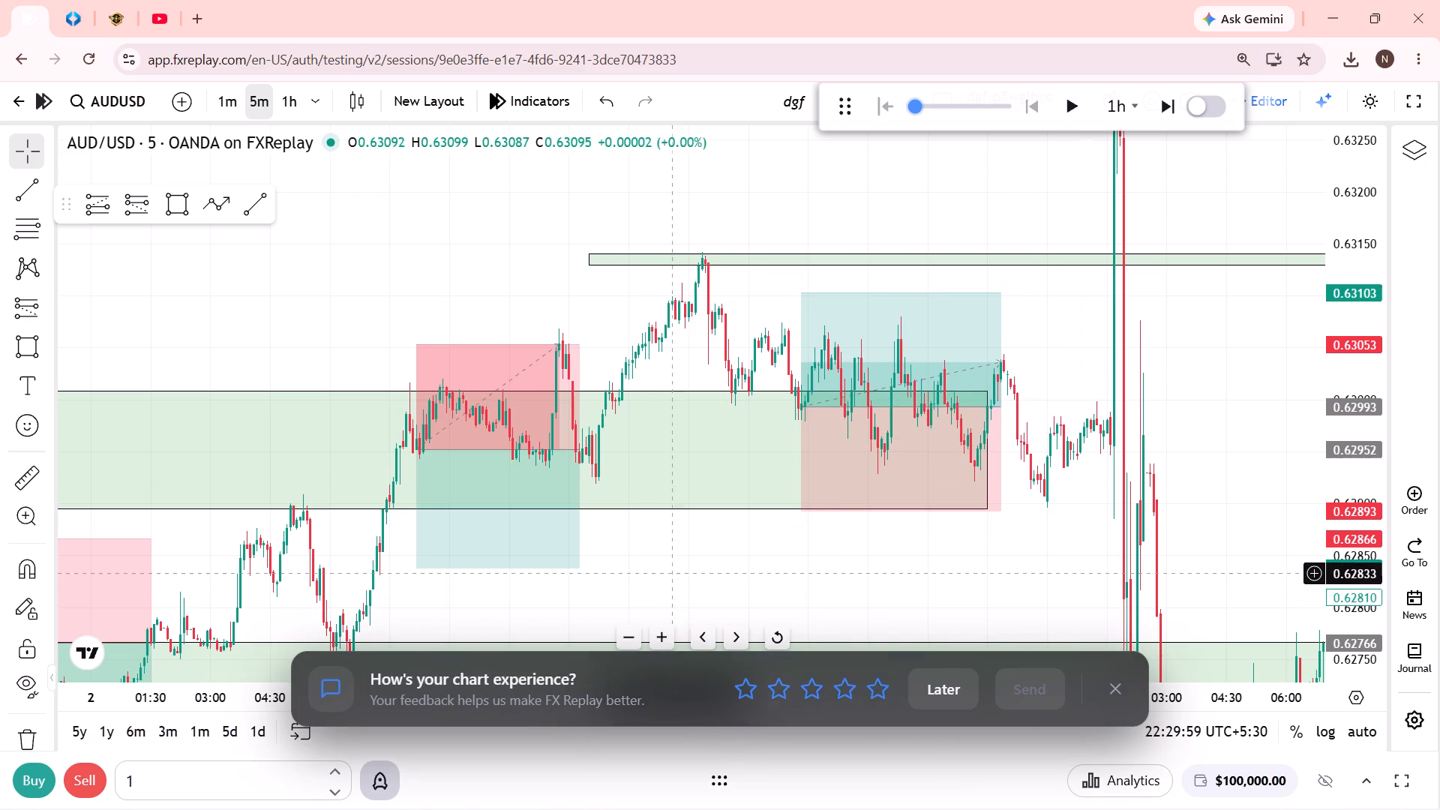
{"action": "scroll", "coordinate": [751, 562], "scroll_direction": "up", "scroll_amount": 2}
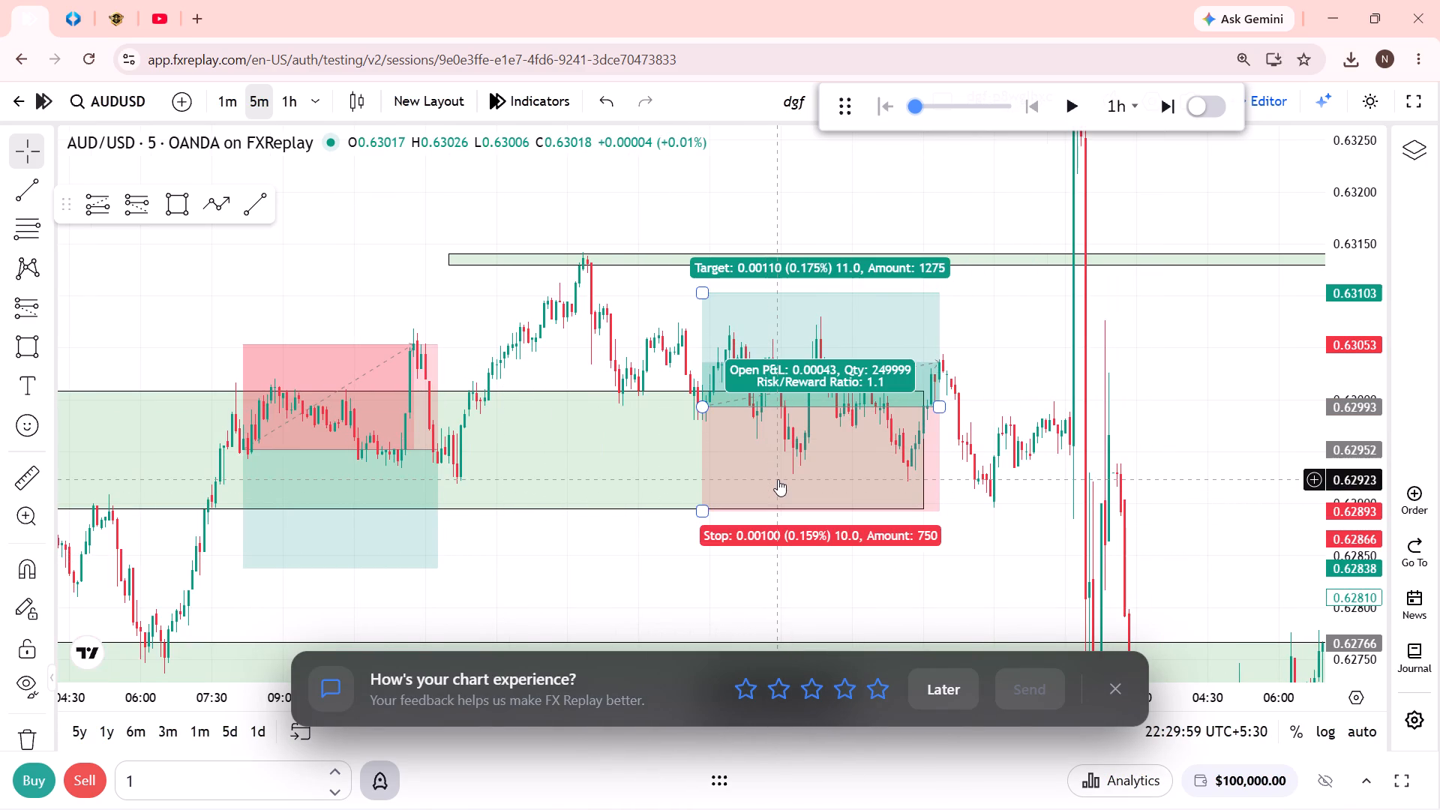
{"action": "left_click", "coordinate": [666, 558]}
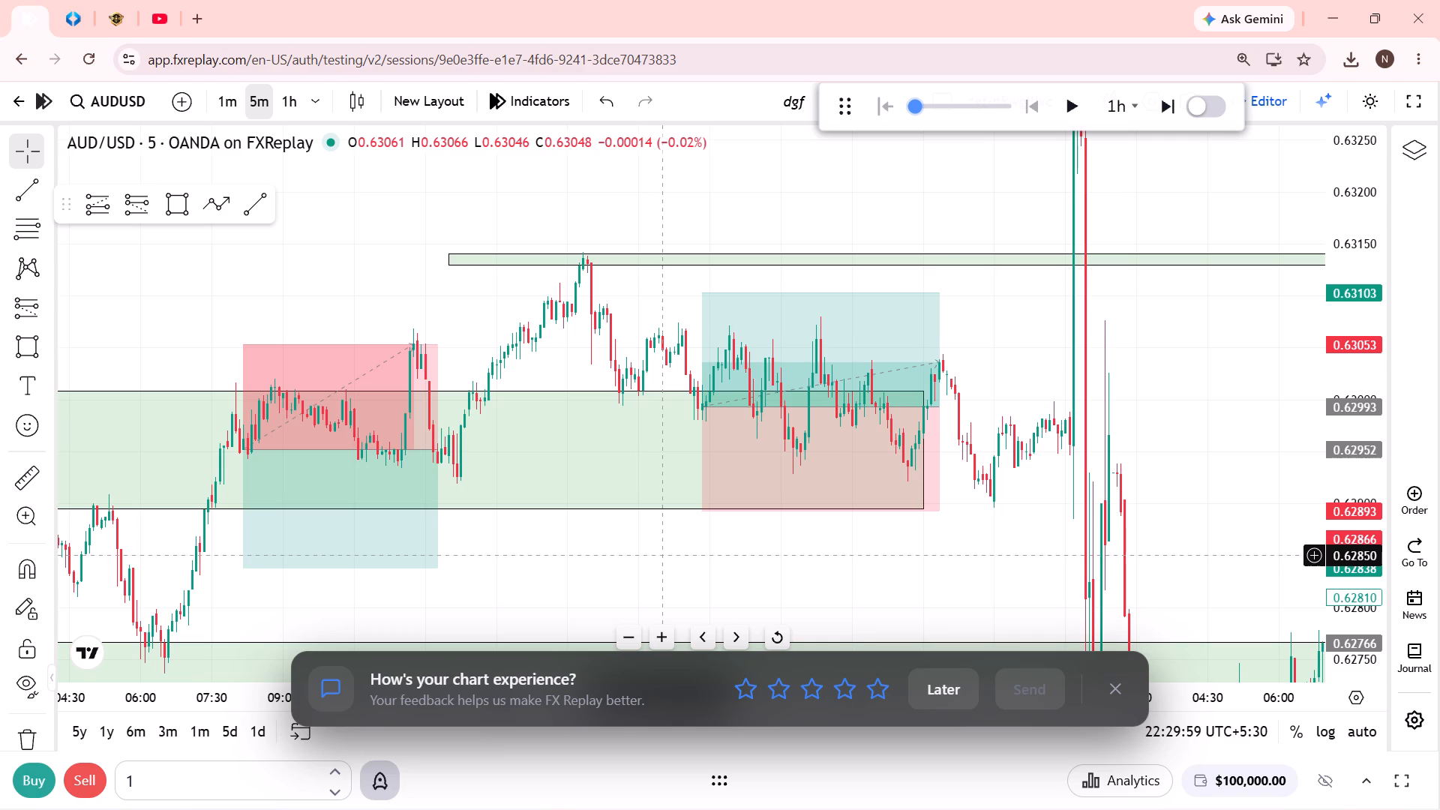
Extend the 2 April long position so that it ends at the tall candle around 01:45 on 3 April.
{"action": "left_click_drag", "start_coordinate": [934, 403], "coordinate": [984, 408]}
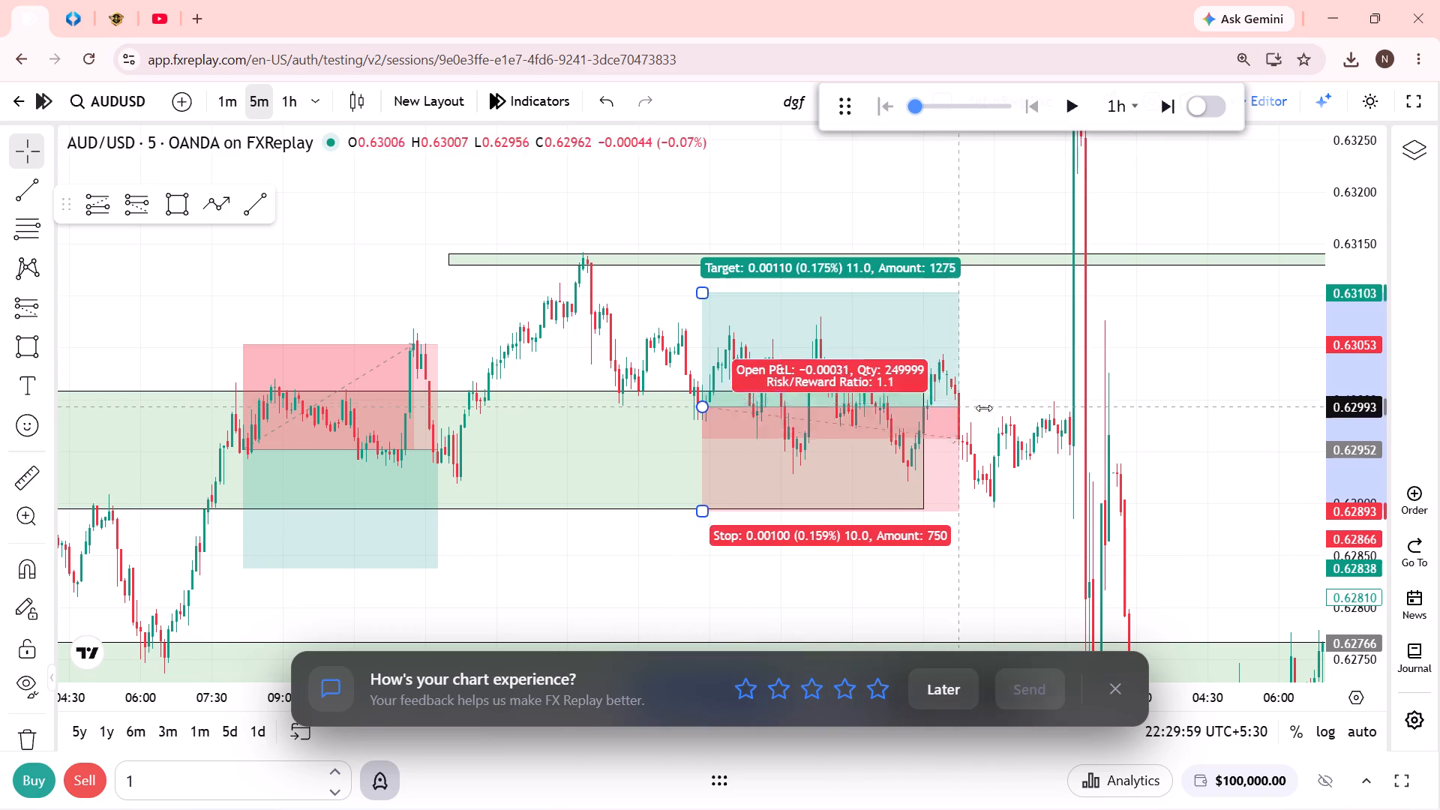
{"action": "left_click_drag", "start_coordinate": [984, 408], "coordinate": [1075, 397]}
{"action": "left_click", "coordinate": [1147, 398]}
Examine the zones and positions between 28 March and 3 April against the surrounding price action.
{"action": "left_click_drag", "start_coordinate": [1141, 398], "coordinate": [1038, 301]}
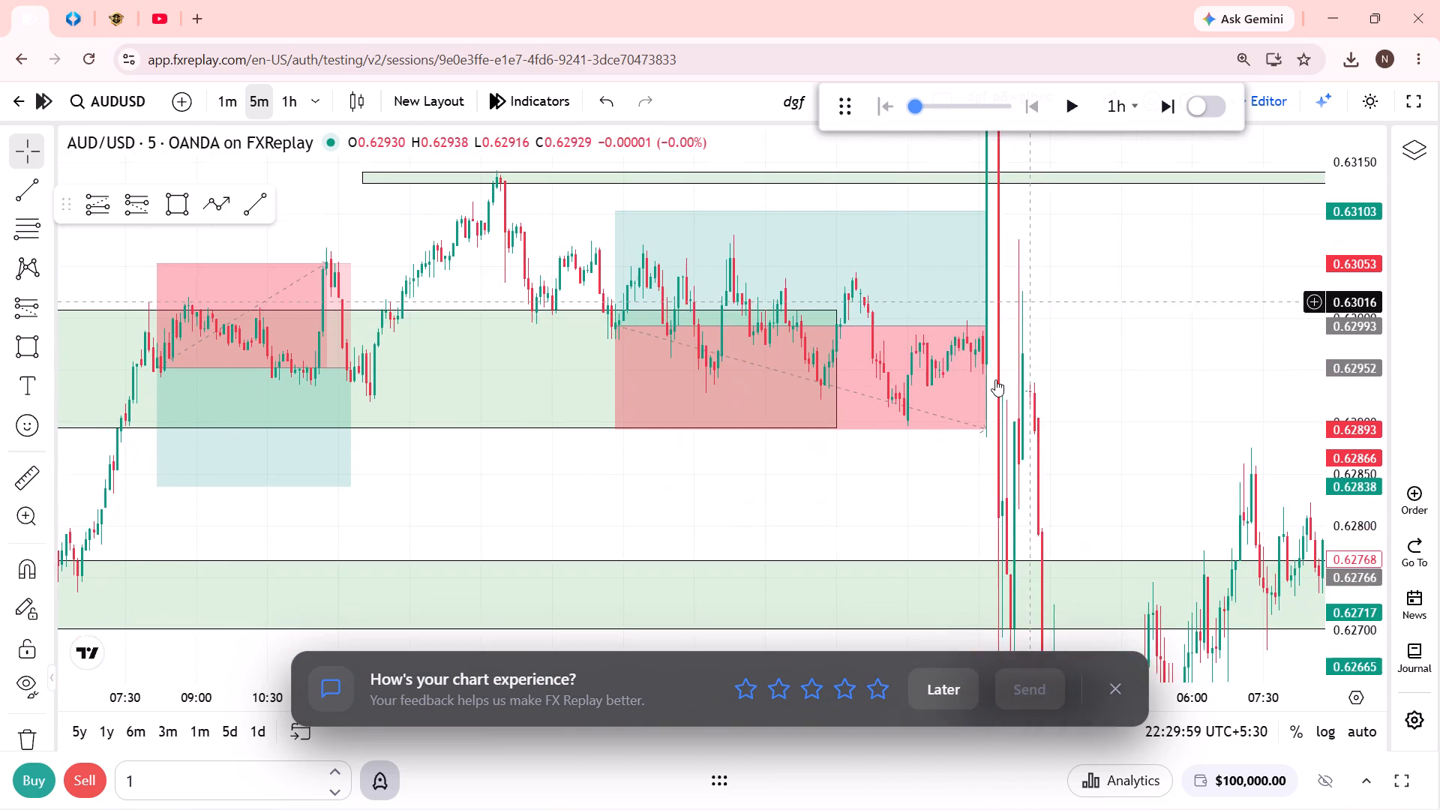
{"action": "scroll", "coordinate": [1003, 576], "scroll_direction": "down", "scroll_amount": 11}
{"action": "left_click_drag", "start_coordinate": [1033, 533], "coordinate": [917, 284]}
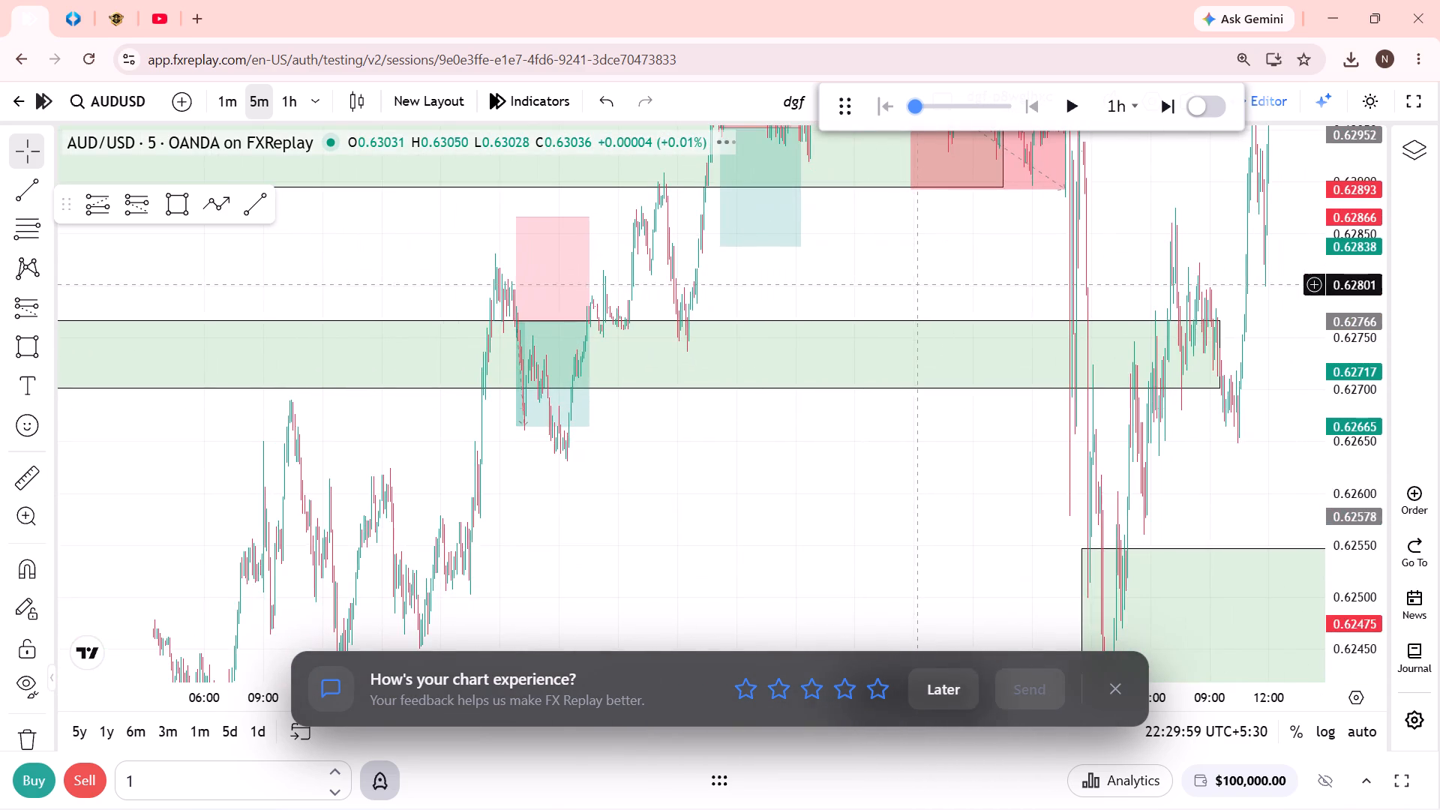
{"action": "scroll", "coordinate": [849, 525], "scroll_direction": "down", "scroll_amount": 4}
{"action": "left_click_drag", "start_coordinate": [1341, 334], "coordinate": [1288, 526]}
{"action": "left_click_drag", "start_coordinate": [1130, 497], "coordinate": [1081, 497]}
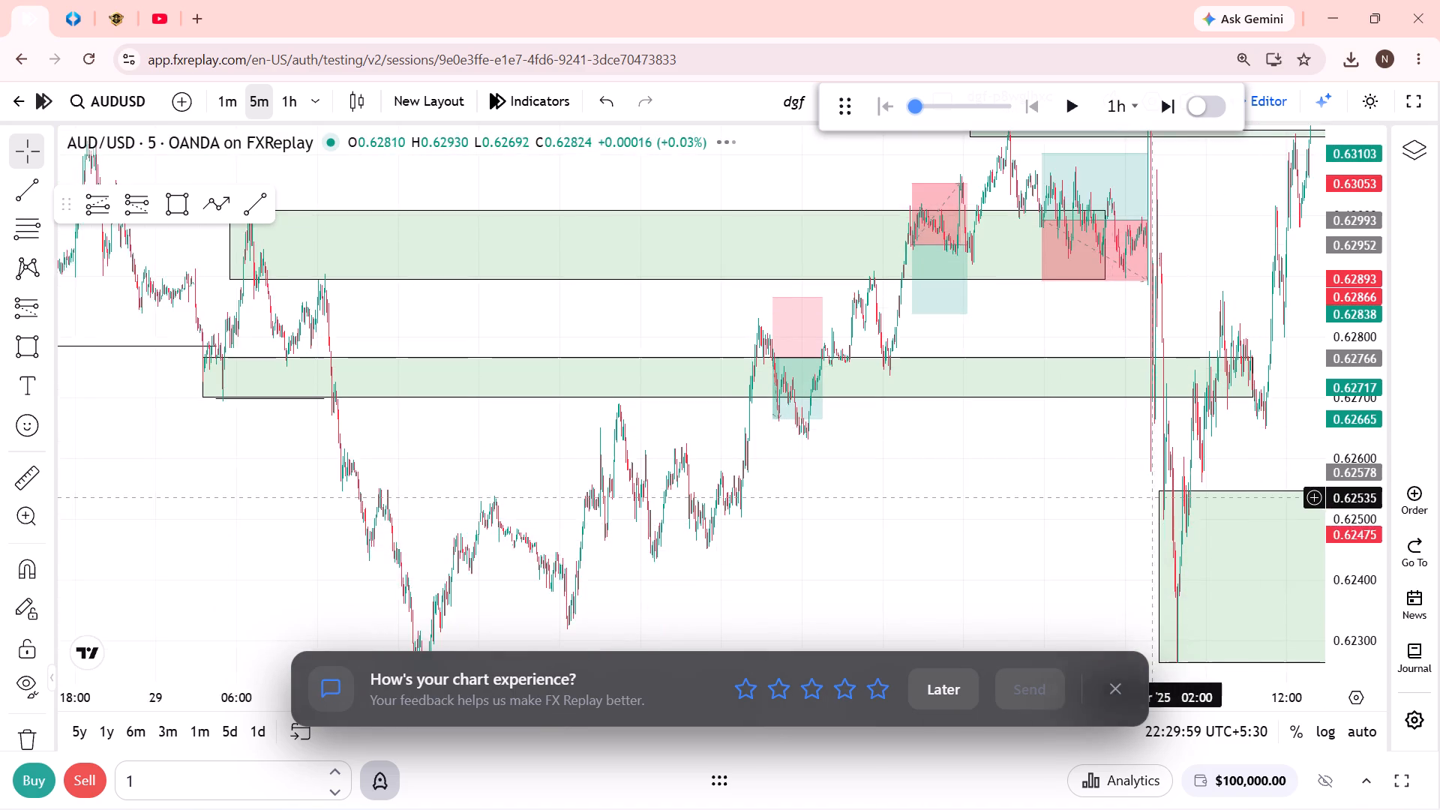
{"action": "left_click_drag", "start_coordinate": [1081, 497], "coordinate": [1010, 490]}
{"action": "scroll", "coordinate": [955, 518], "scroll_direction": "down", "scroll_amount": 11}
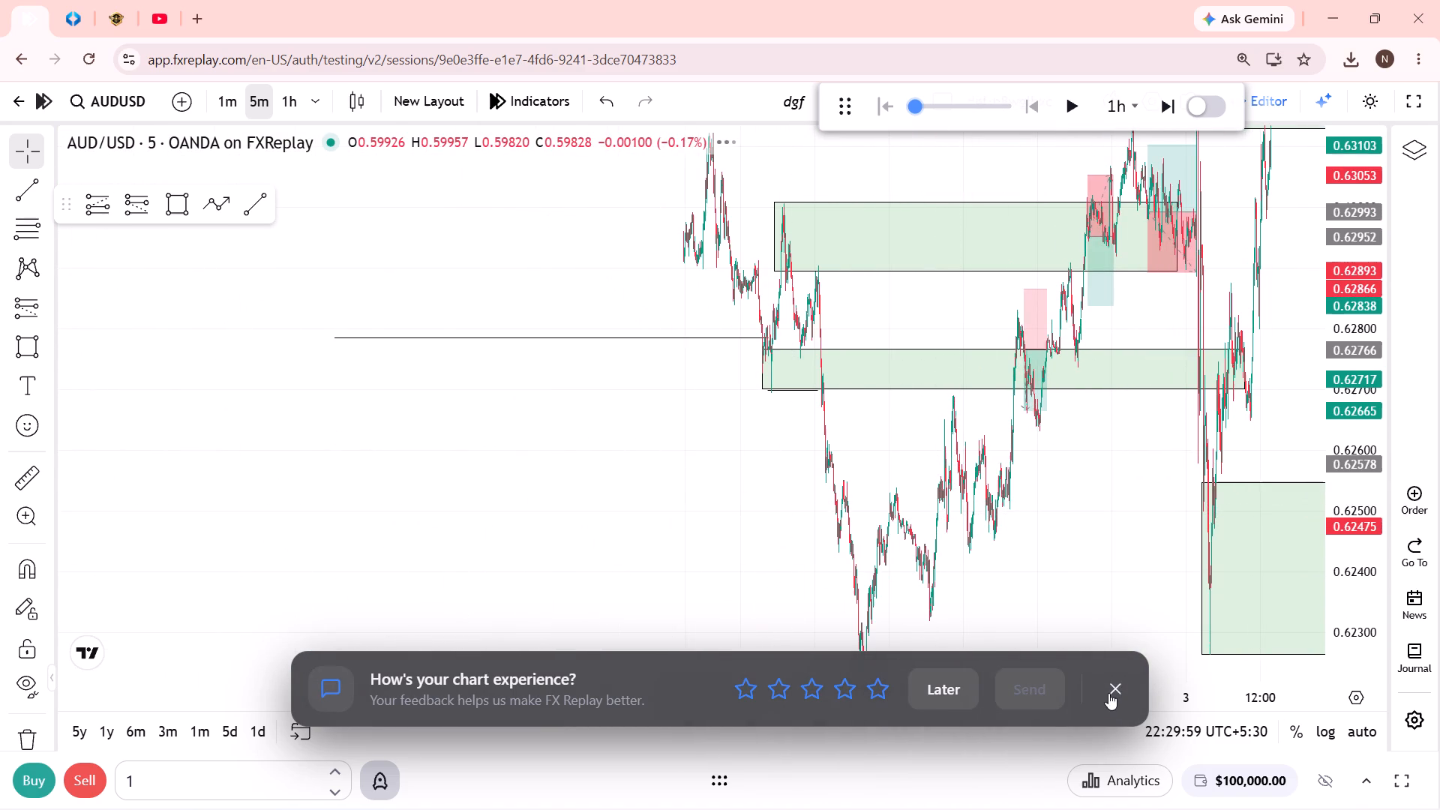
Dismiss the chart experience feedback prompt without rating.
{"action": "left_click", "coordinate": [1114, 695]}
Examine the price path and marked zones from late March through the early April decline to the 8 April short position.
{"action": "left_click_drag", "start_coordinate": [901, 525], "coordinate": [805, 637]}
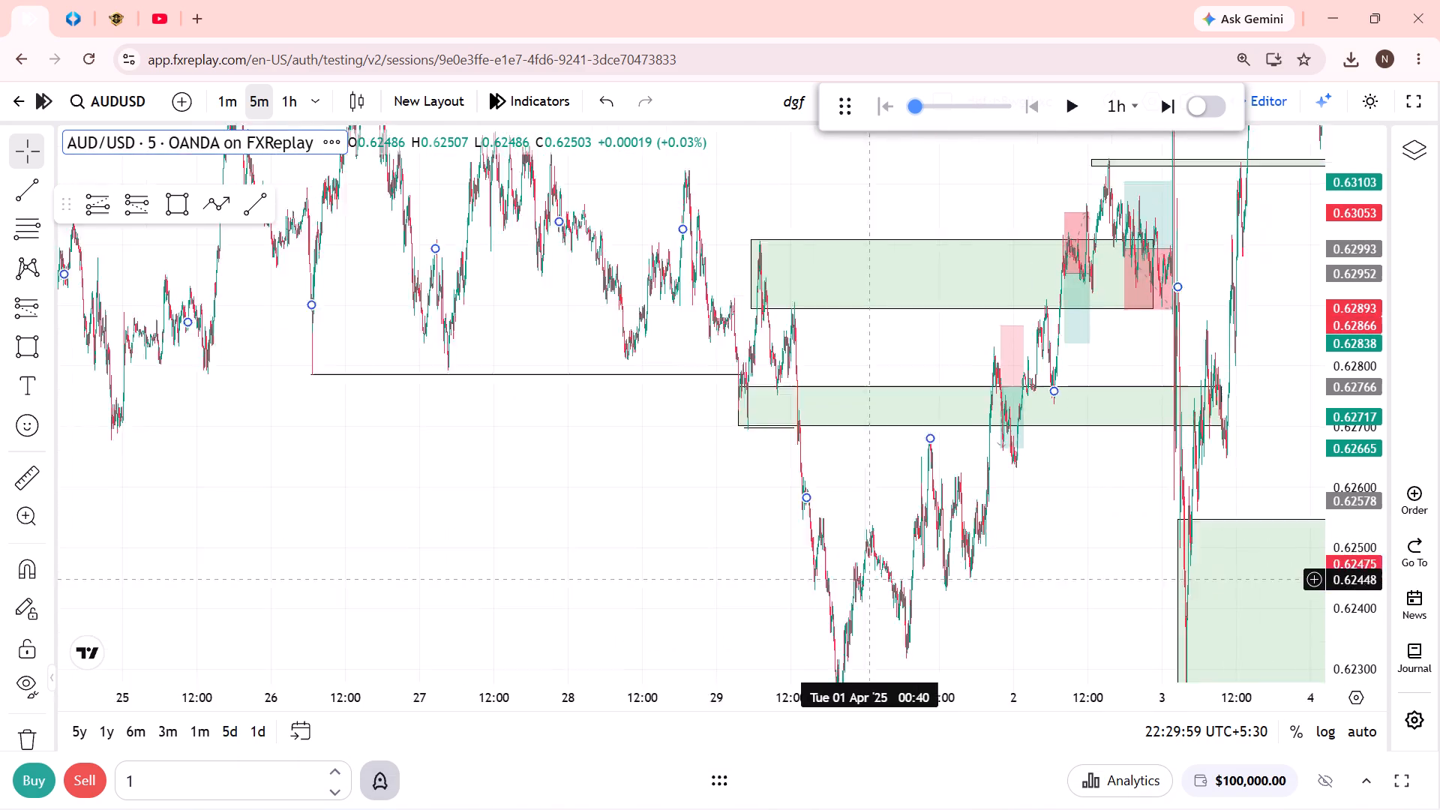
{"action": "left_click_drag", "start_coordinate": [805, 637], "coordinate": [778, 653]}
{"action": "scroll", "coordinate": [773, 643], "scroll_direction": "up", "scroll_amount": 5}
{"action": "left_click_drag", "start_coordinate": [840, 586], "coordinate": [706, 537]}
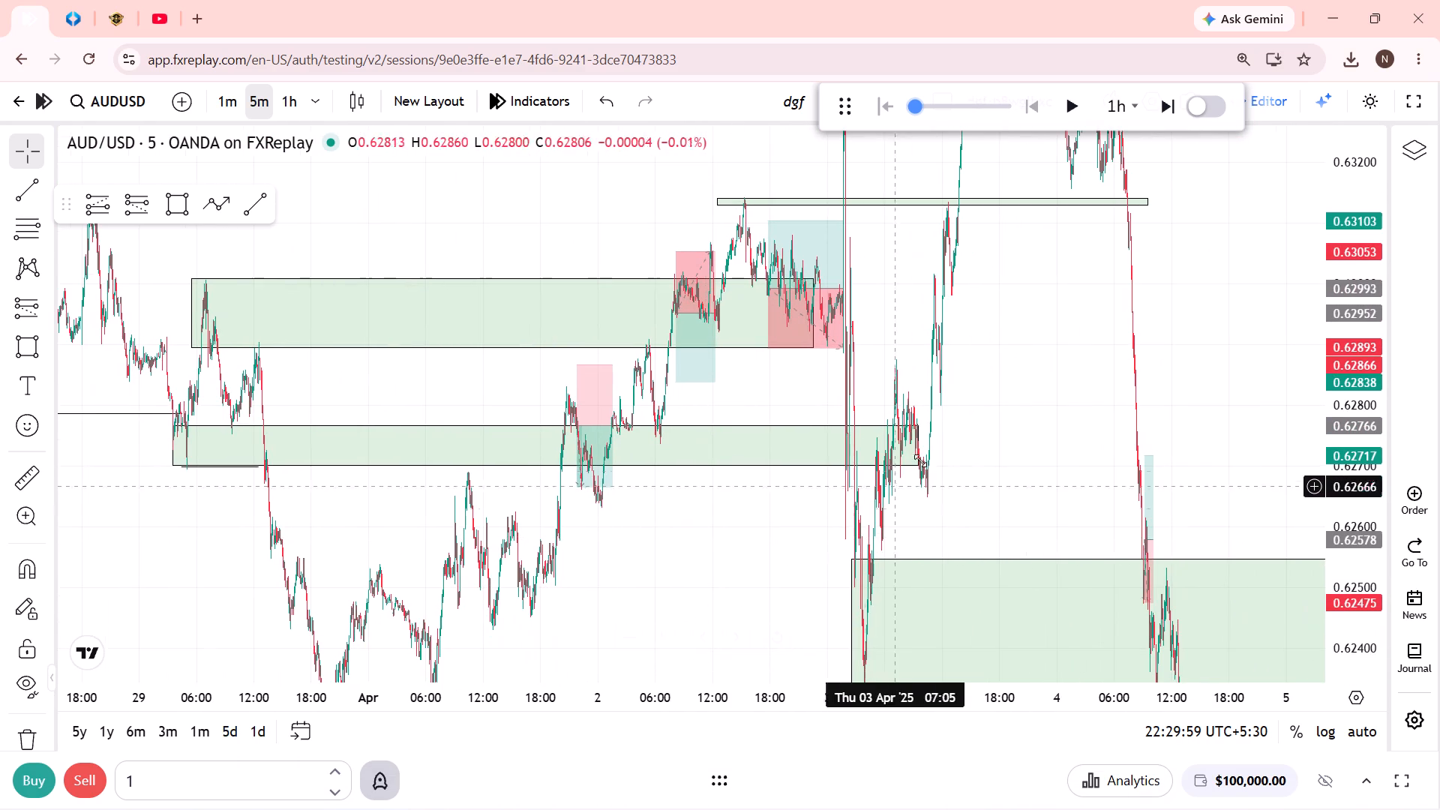
{"action": "left_click_drag", "start_coordinate": [934, 452], "coordinate": [899, 428]}
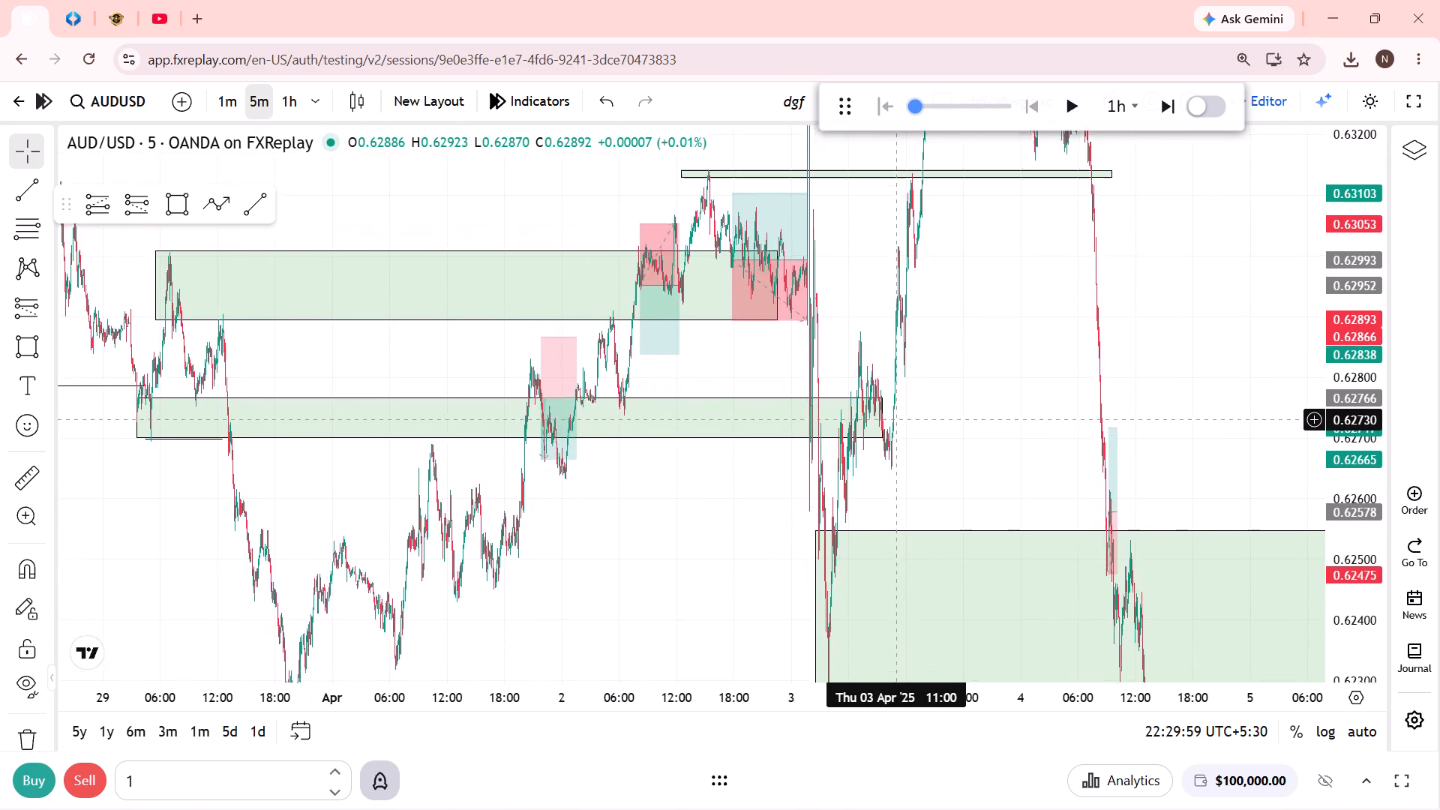
{"action": "left_click_drag", "start_coordinate": [899, 428], "coordinate": [813, 448]}
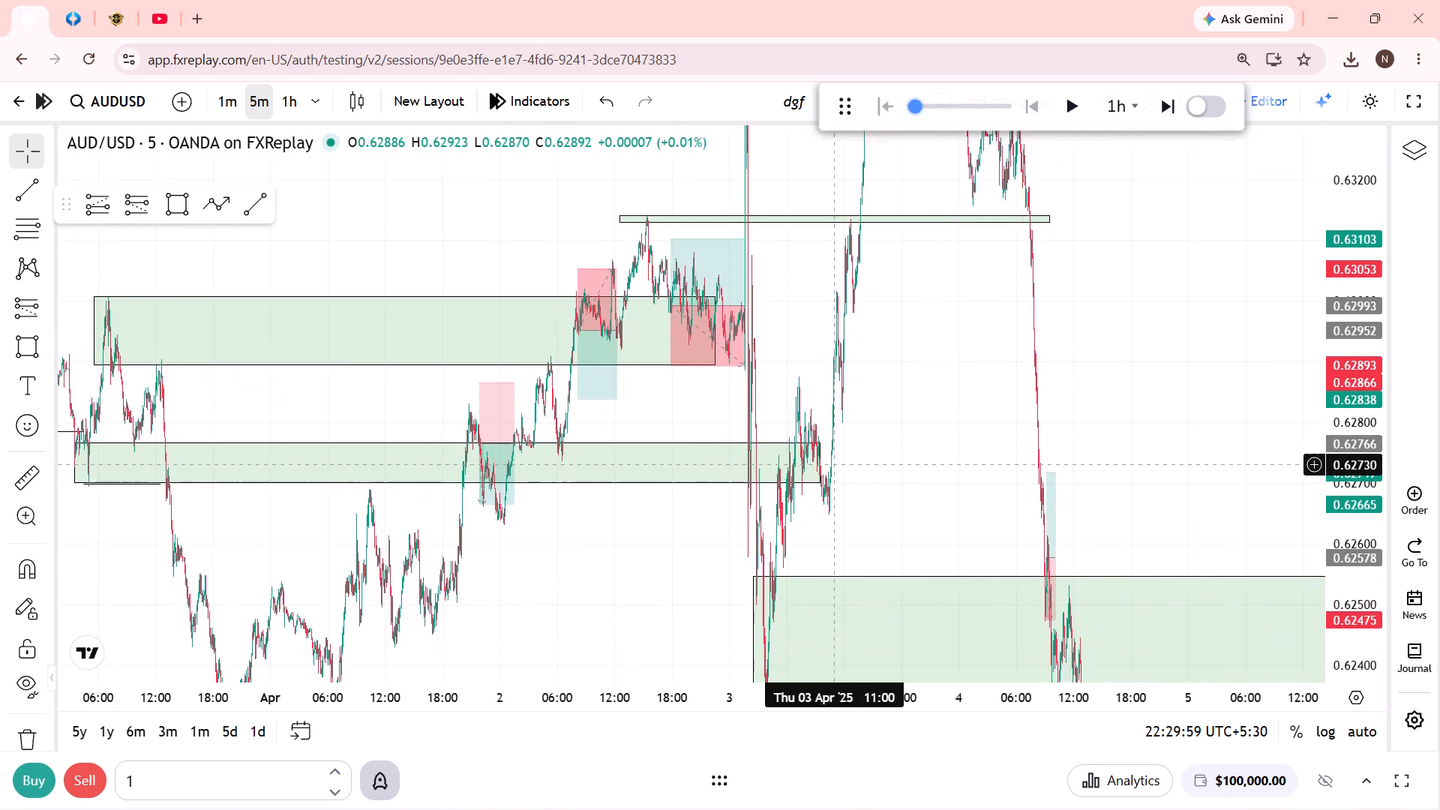
{"action": "left_click_drag", "start_coordinate": [813, 448], "coordinate": [777, 388]}
{"action": "left_click_drag", "start_coordinate": [877, 426], "coordinate": [773, 262]}
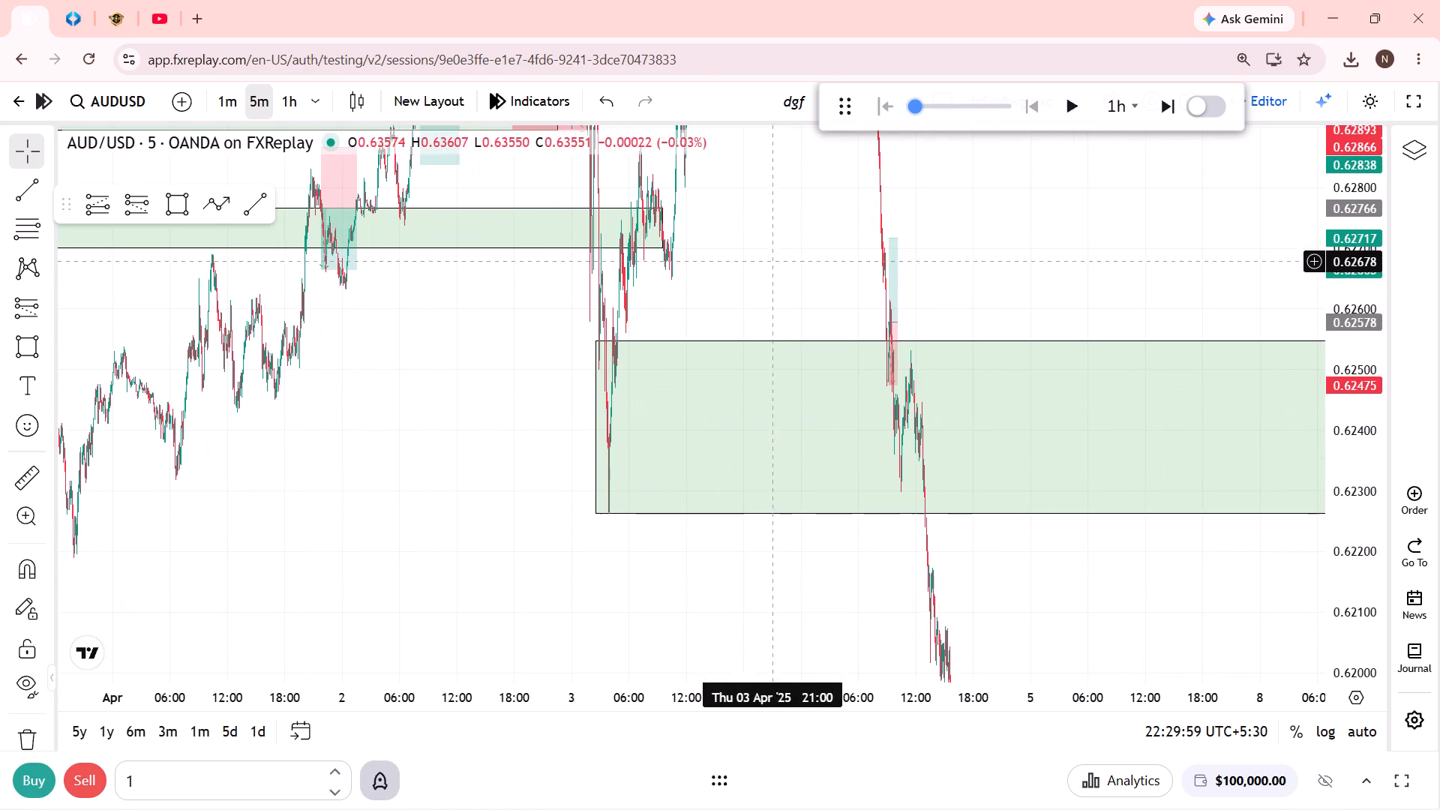
{"action": "left_click_drag", "start_coordinate": [1066, 616], "coordinate": [821, 259]}
{"action": "left_click_drag", "start_coordinate": [973, 519], "coordinate": [927, 445]}
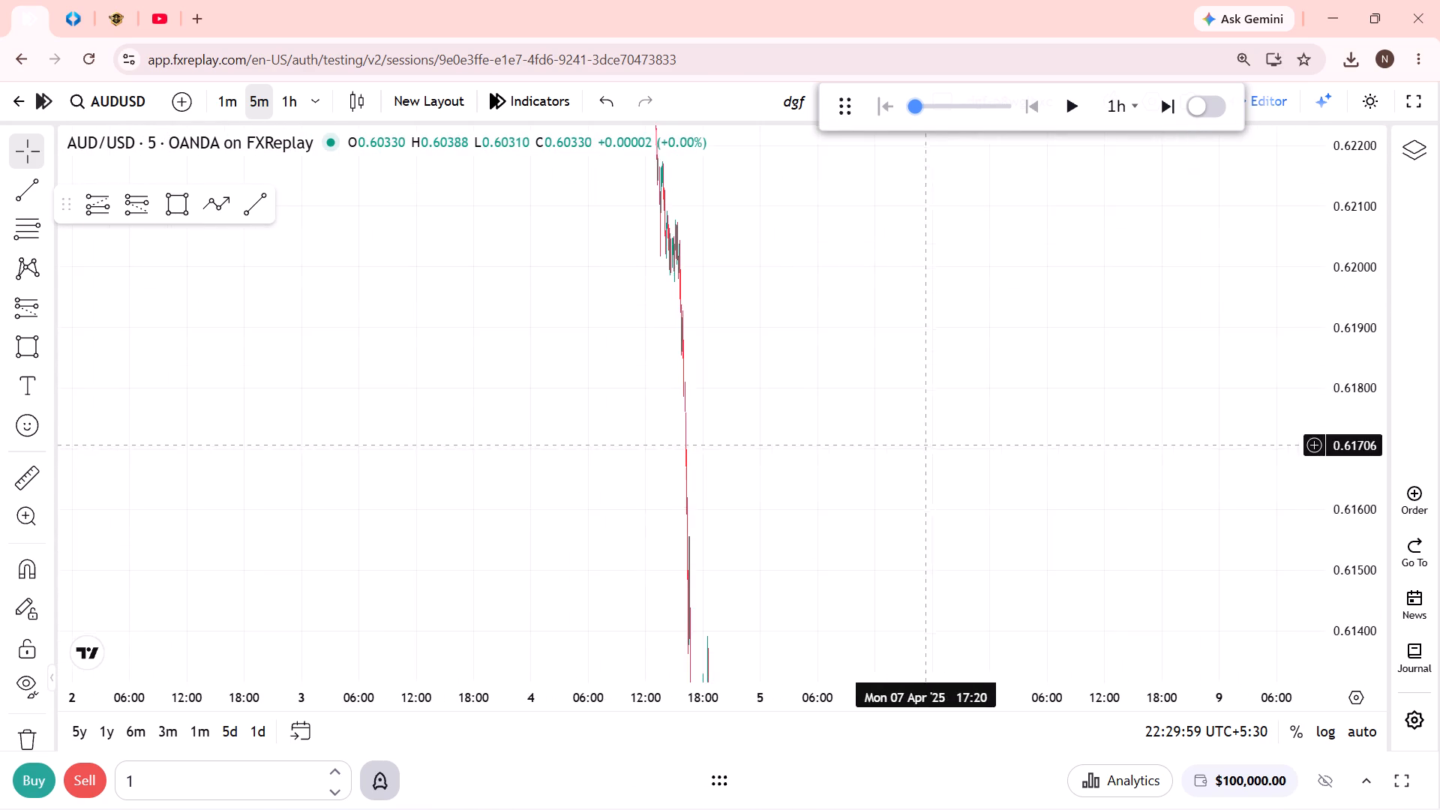
{"action": "scroll", "coordinate": [1031, 494], "scroll_direction": "down", "scroll_amount": 5}
{"action": "left_click_drag", "start_coordinate": [1342, 292], "coordinate": [1355, 661]}
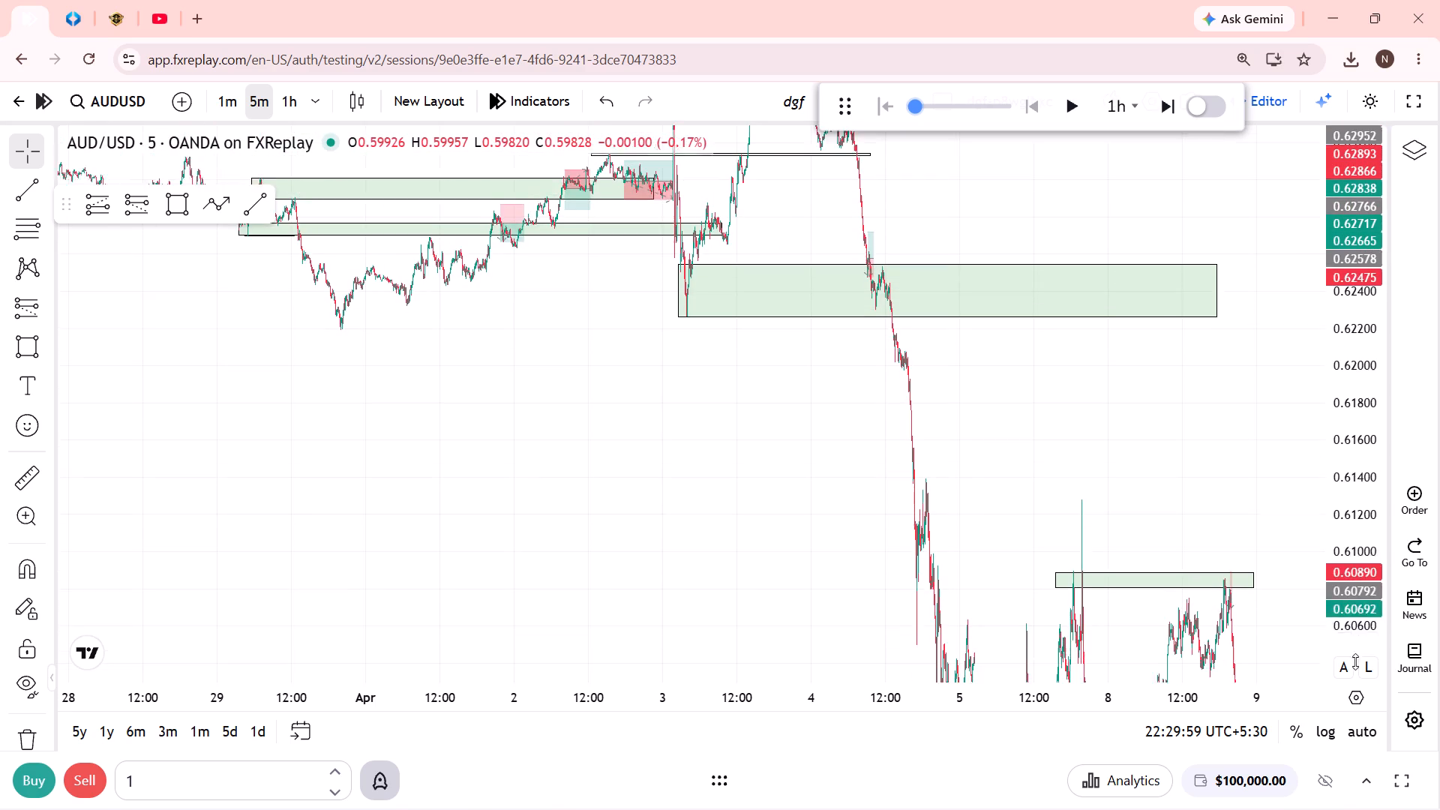
{"action": "left_click_drag", "start_coordinate": [1355, 661], "coordinate": [1369, 727]}
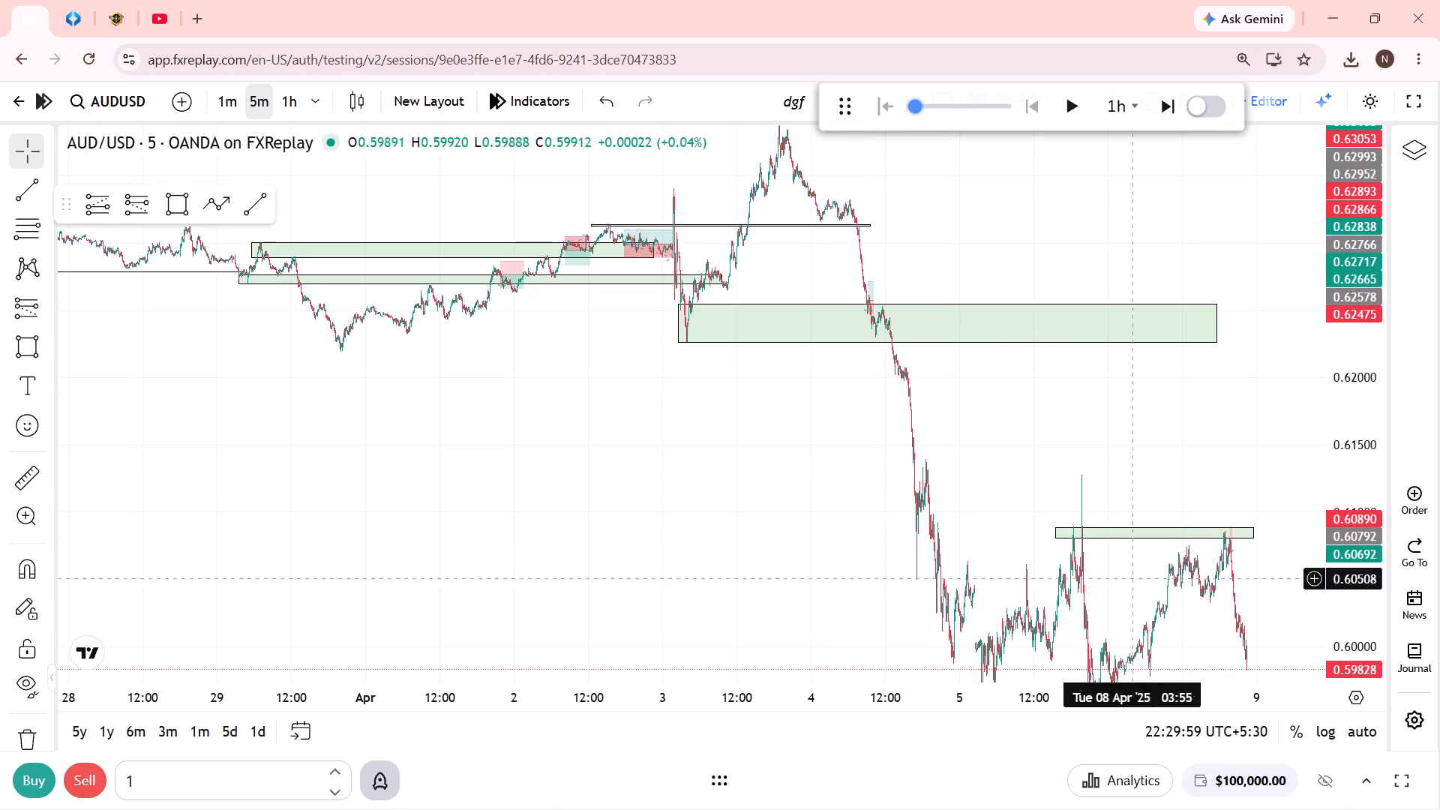
Move the 2 April evening long position to start at 20:00 with its entry at 0.62968.
{"action": "left_click_drag", "start_coordinate": [751, 441], "coordinate": [1052, 502]}
{"action": "scroll", "coordinate": [826, 502], "scroll_direction": "up", "scroll_amount": 3}
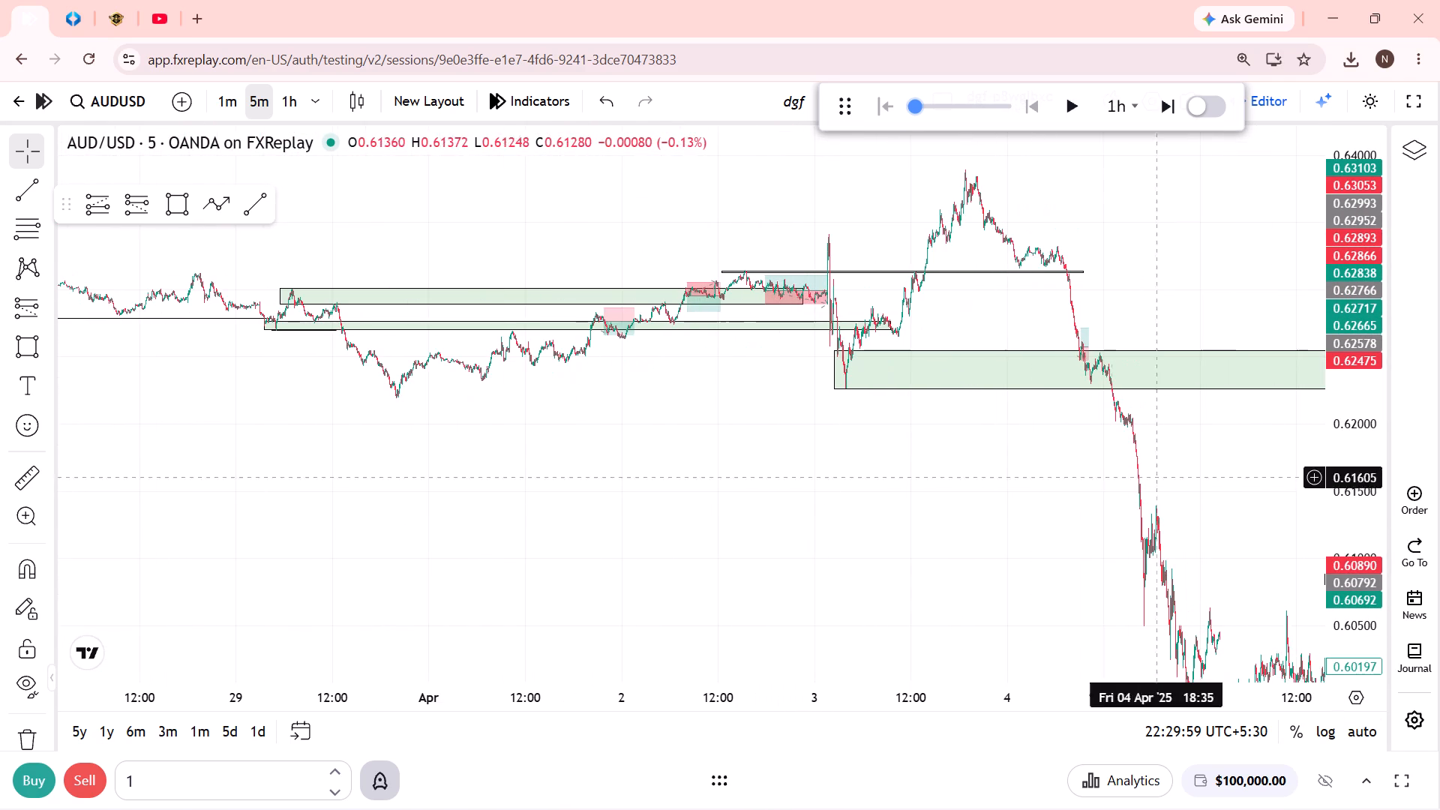
{"action": "left_click_drag", "start_coordinate": [1369, 572], "coordinate": [1368, 262]}
{"action": "left_click_drag", "start_coordinate": [643, 346], "coordinate": [666, 433]}
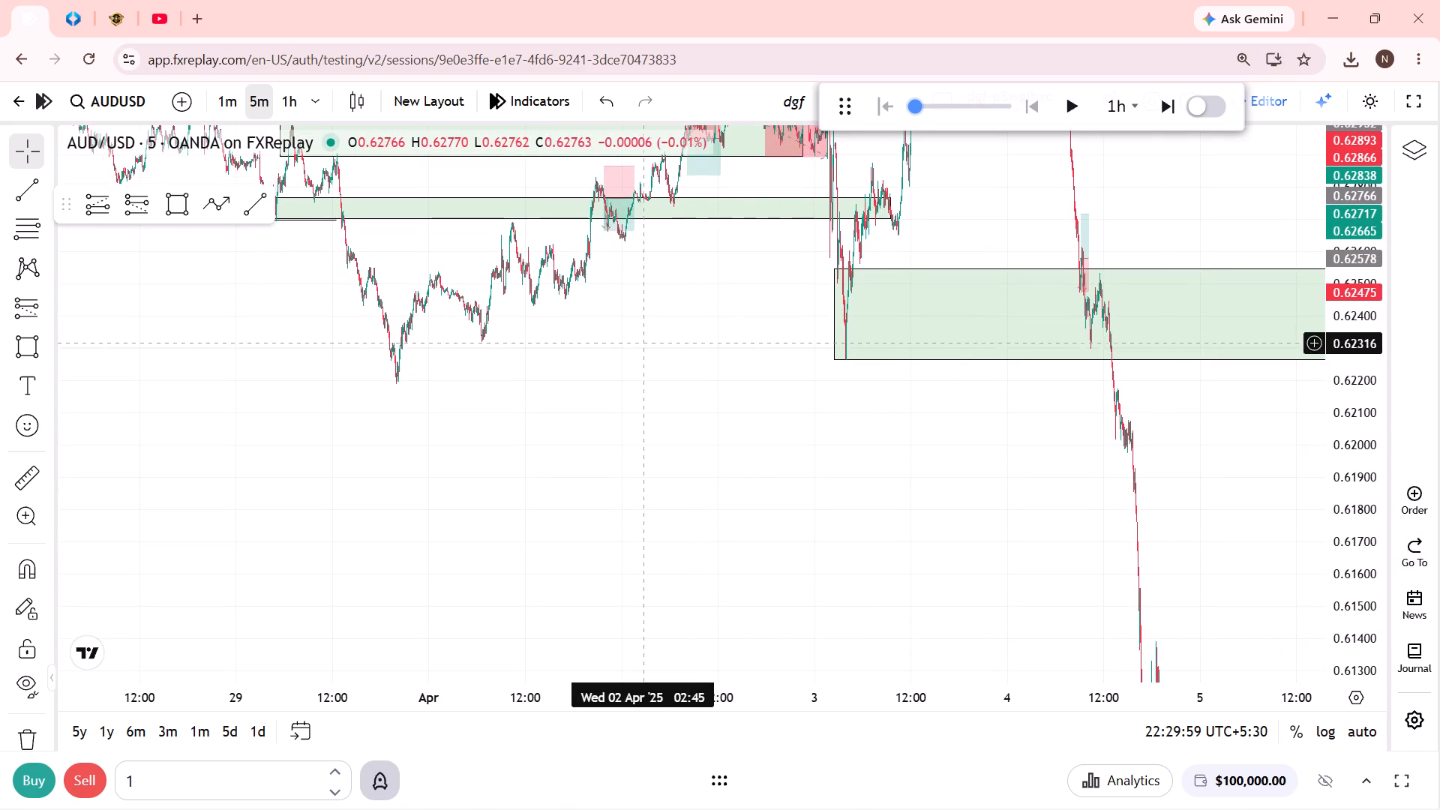
{"action": "left_click_drag", "start_coordinate": [666, 433], "coordinate": [712, 541]}
{"action": "scroll", "coordinate": [712, 541], "scroll_direction": "up", "scroll_amount": 4}
{"action": "left_click_drag", "start_coordinate": [551, 470], "coordinate": [659, 573]}
{"action": "scroll", "coordinate": [641, 564], "scroll_direction": "up", "scroll_amount": 2}
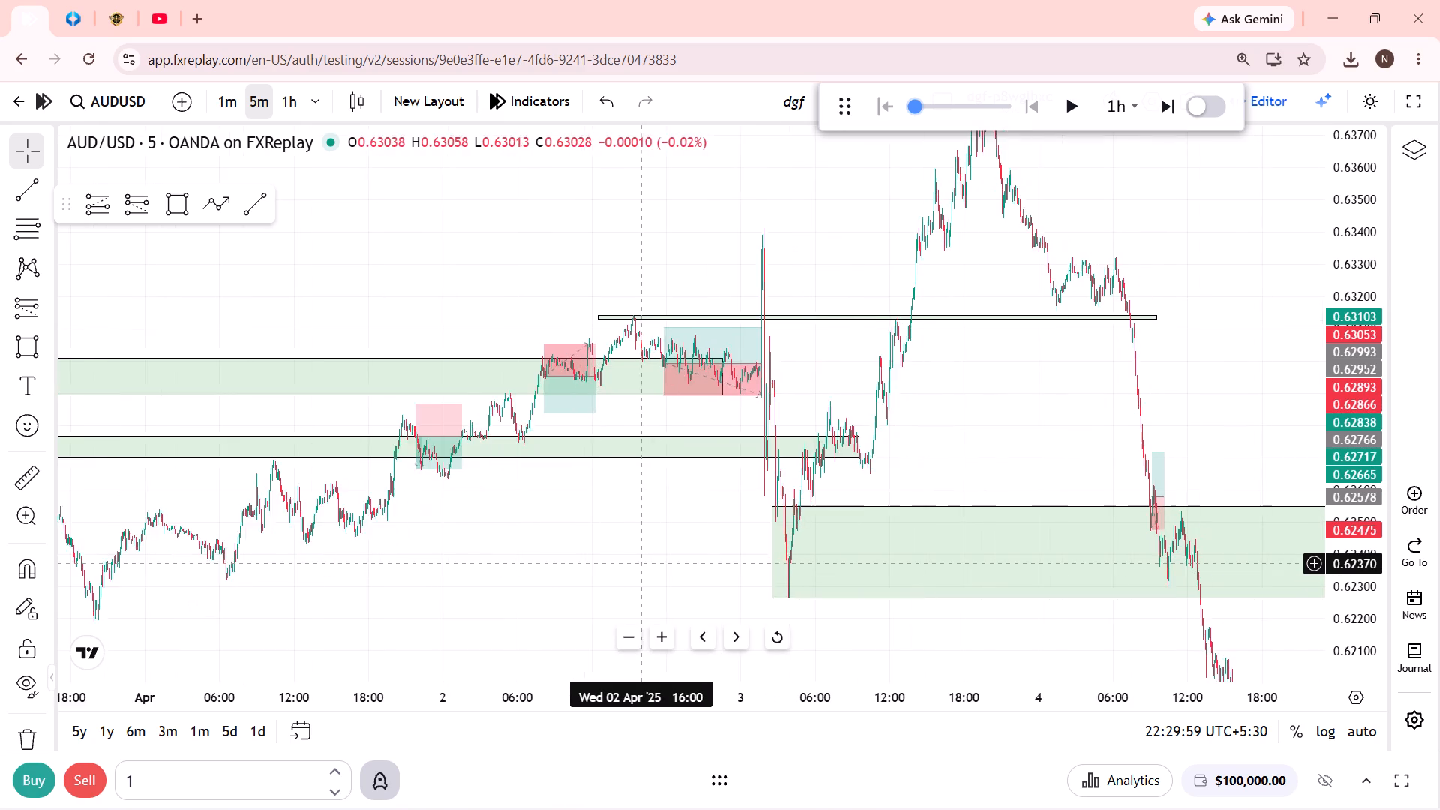
{"action": "scroll", "coordinate": [641, 564], "scroll_direction": "up", "scroll_amount": 2}
{"action": "left_click_drag", "start_coordinate": [730, 413], "coordinate": [1082, 419]}
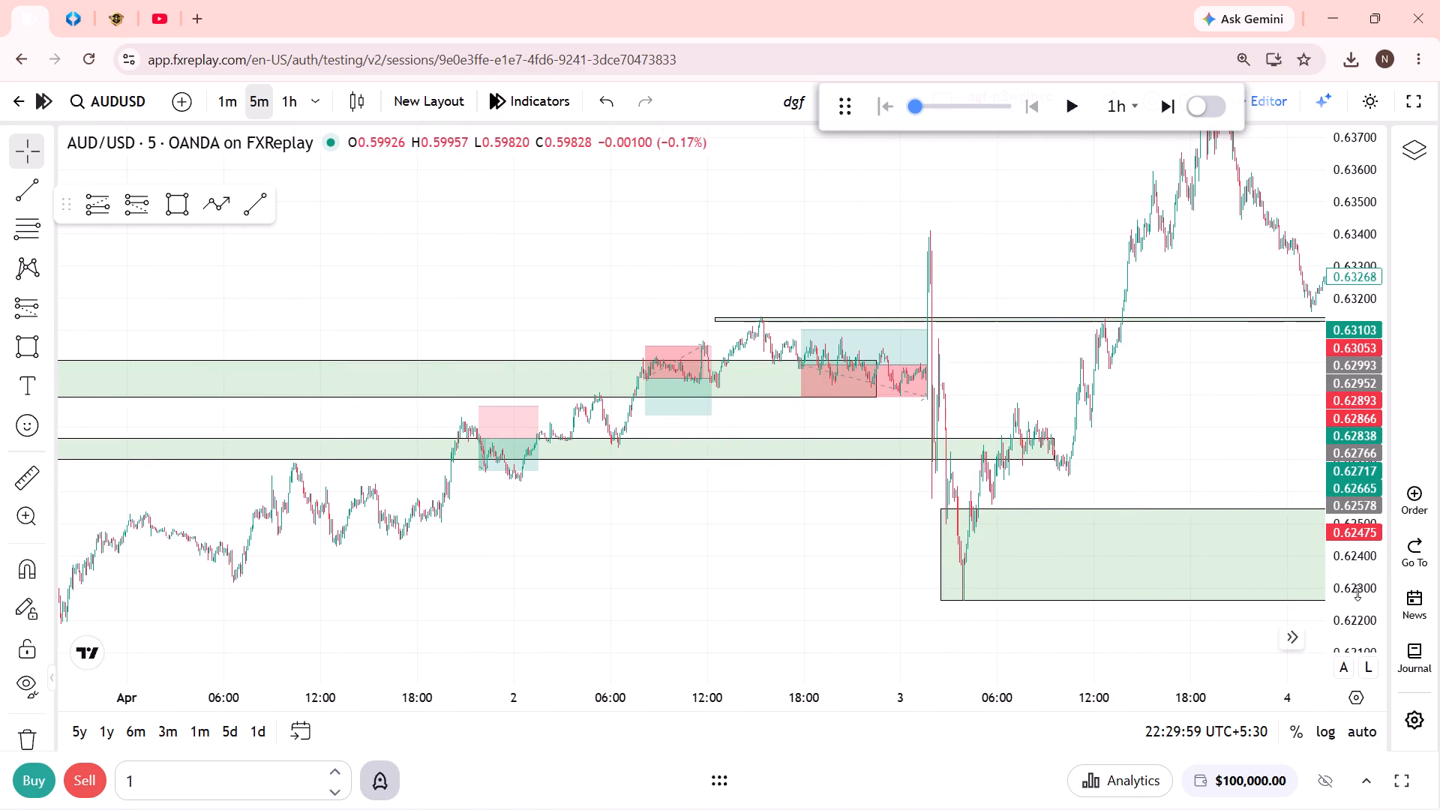
{"action": "left_click_drag", "start_coordinate": [1357, 592], "coordinate": [1366, 289]}
{"action": "scroll", "coordinate": [1006, 464], "scroll_direction": "up", "scroll_amount": 4}
{"action": "left_click_drag", "start_coordinate": [940, 450], "coordinate": [951, 456]}
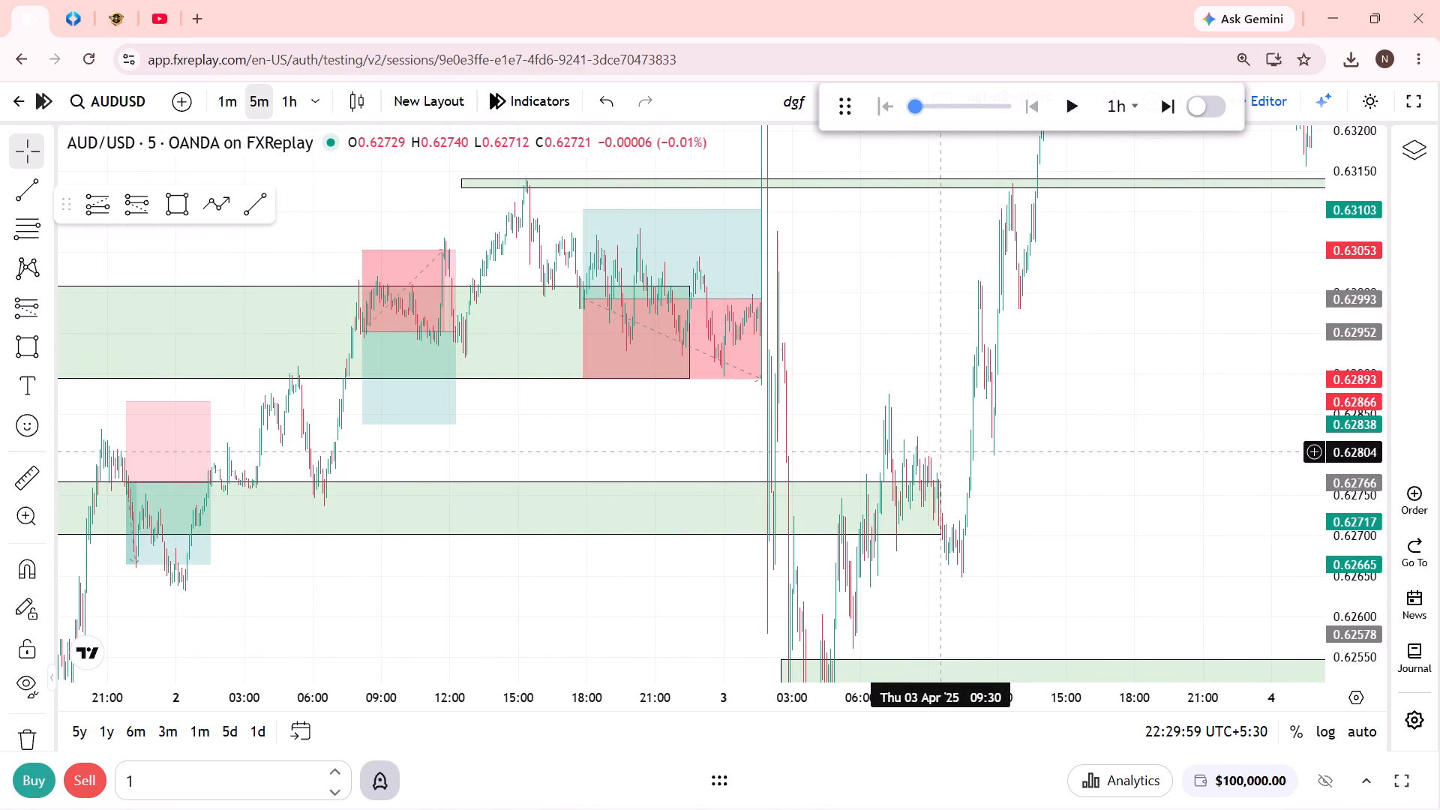
{"action": "left_click_drag", "start_coordinate": [951, 456], "coordinate": [1267, 496]}
{"action": "scroll", "coordinate": [1213, 499], "scroll_direction": "up", "scroll_amount": 5}
{"action": "left_click_drag", "start_coordinate": [1079, 439], "coordinate": [1177, 475]}
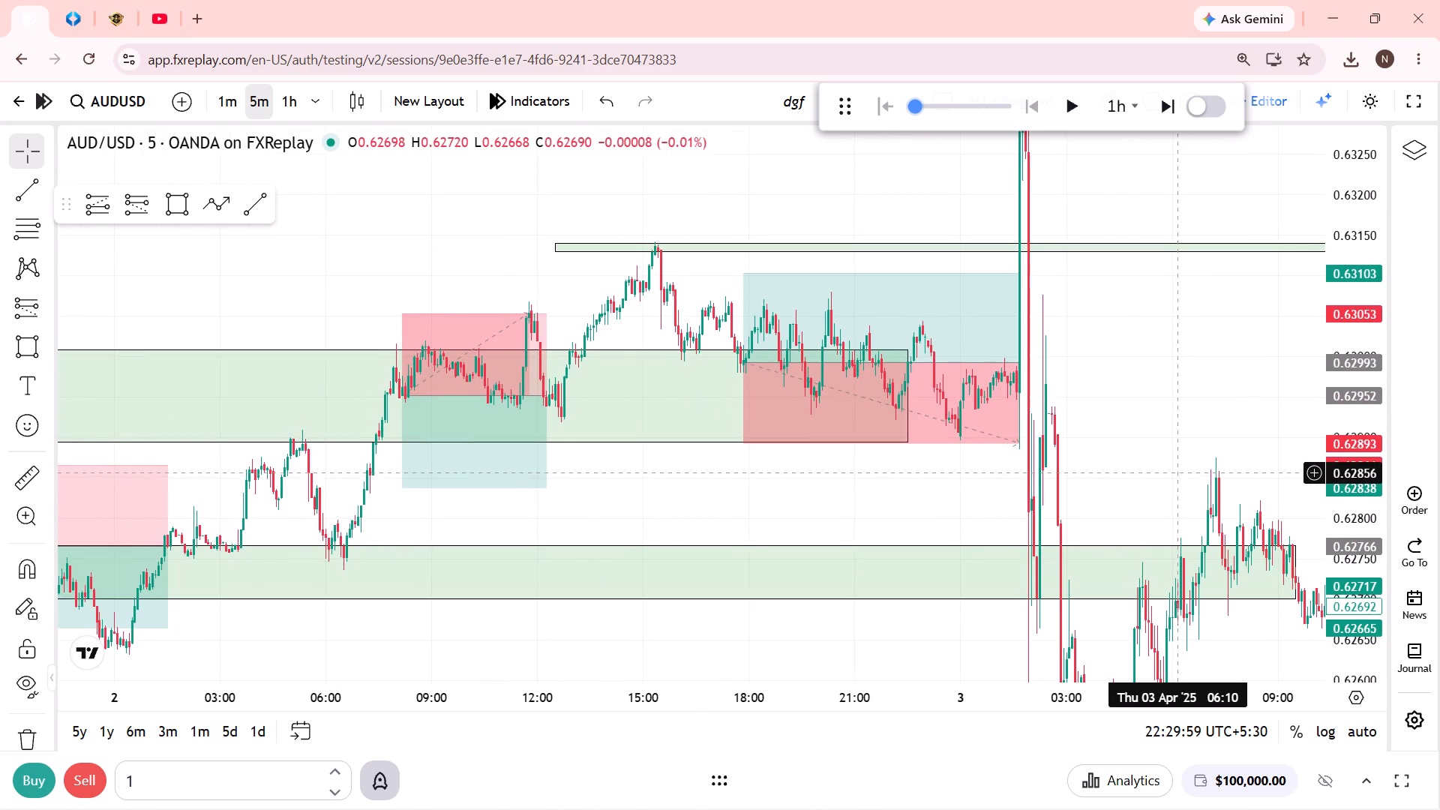
{"action": "scroll", "coordinate": [1177, 472], "scroll_direction": "up", "scroll_amount": 3}
{"action": "left_click_drag", "start_coordinate": [1078, 419], "coordinate": [1206, 445]}
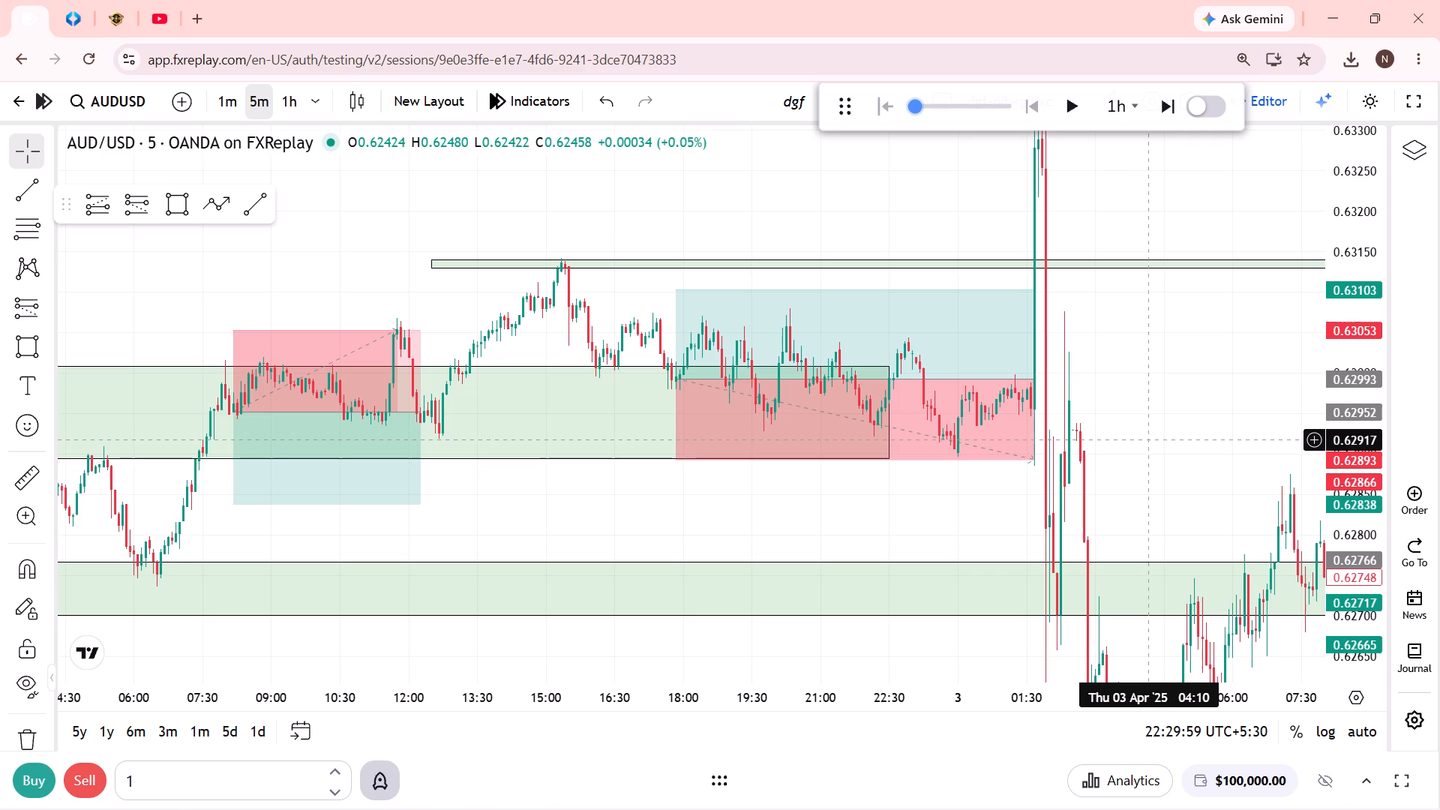
{"action": "left_click_drag", "start_coordinate": [823, 404], "coordinate": [892, 417]}
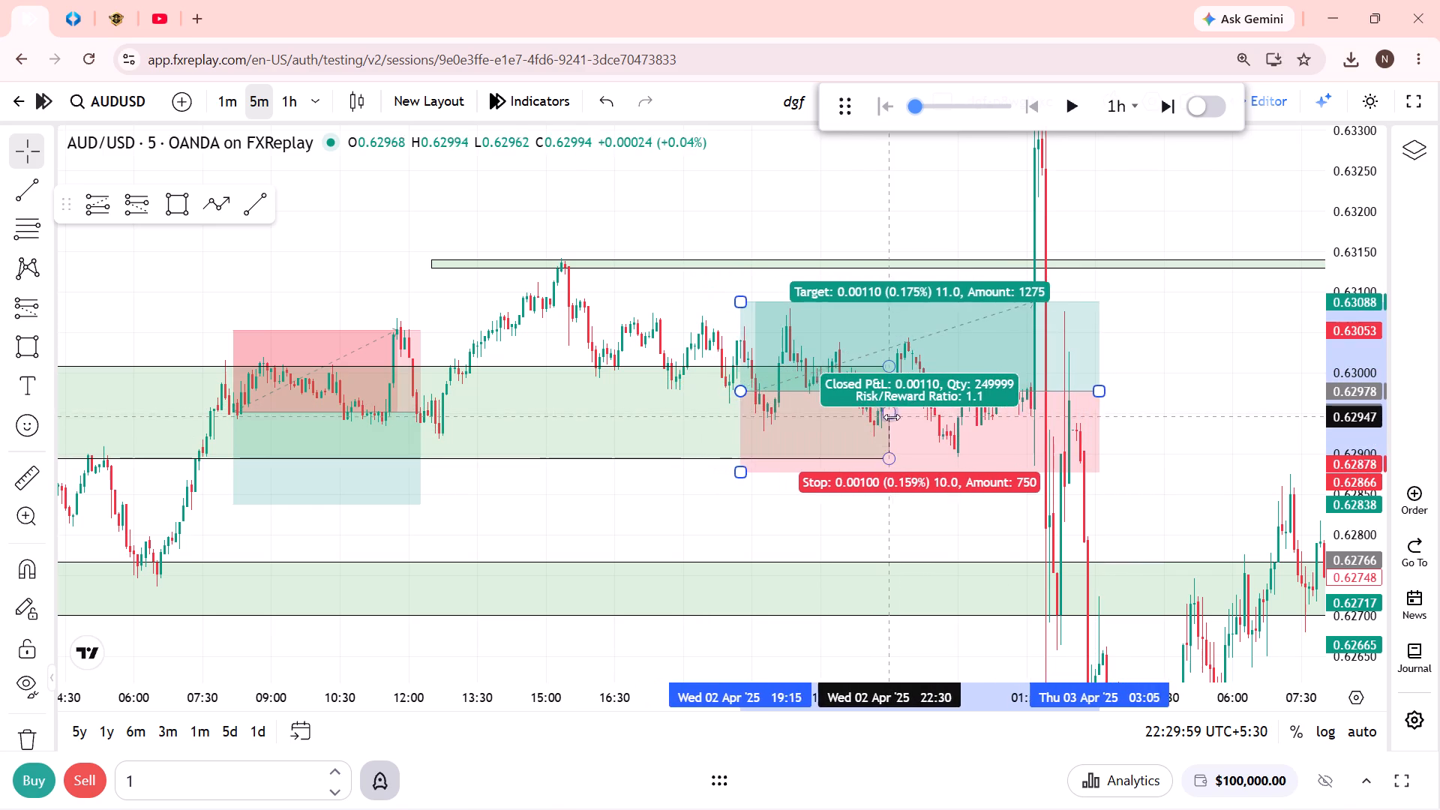
{"action": "left_click_drag", "start_coordinate": [892, 417], "coordinate": [923, 424]}
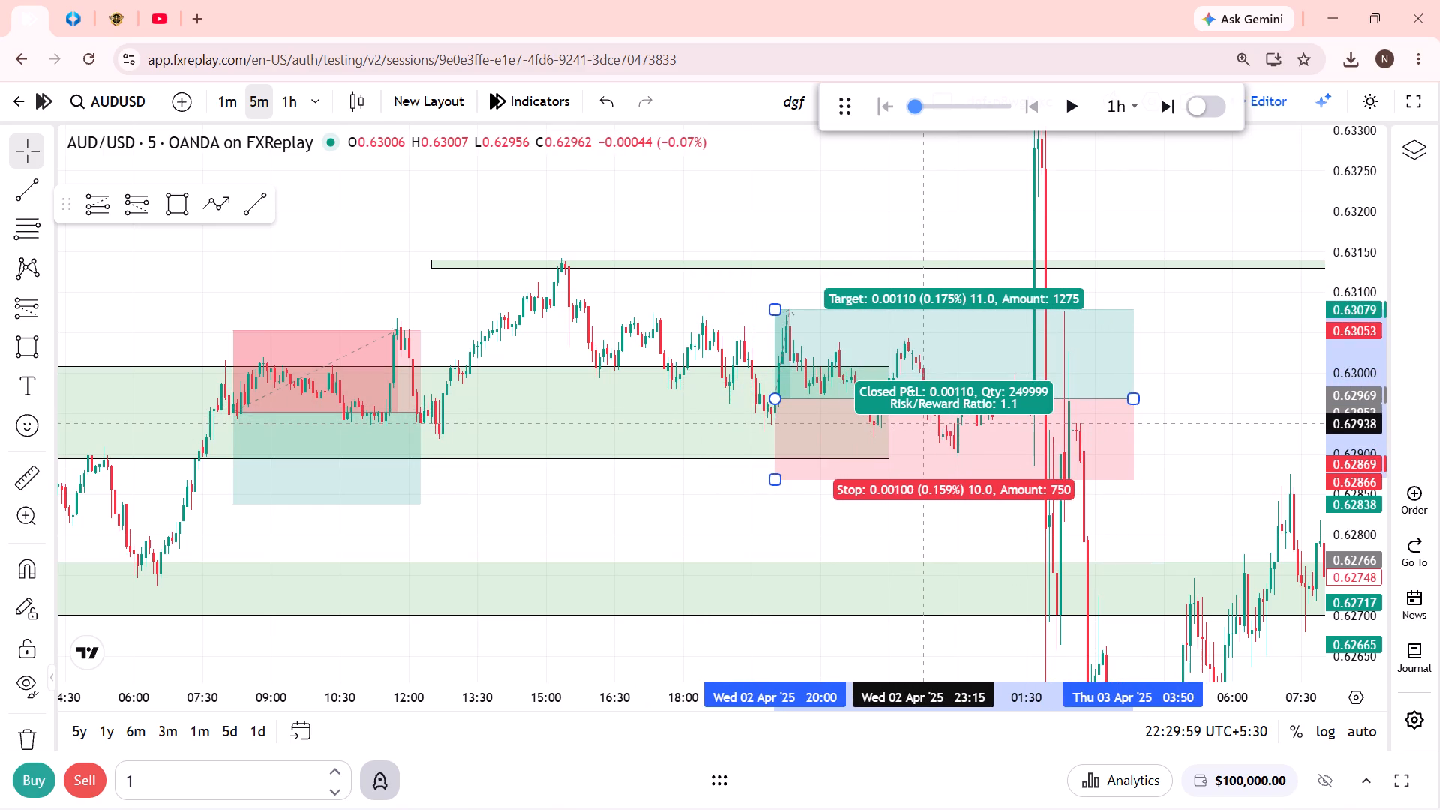
{"action": "left_click_drag", "start_coordinate": [923, 424], "coordinate": [922, 424]}
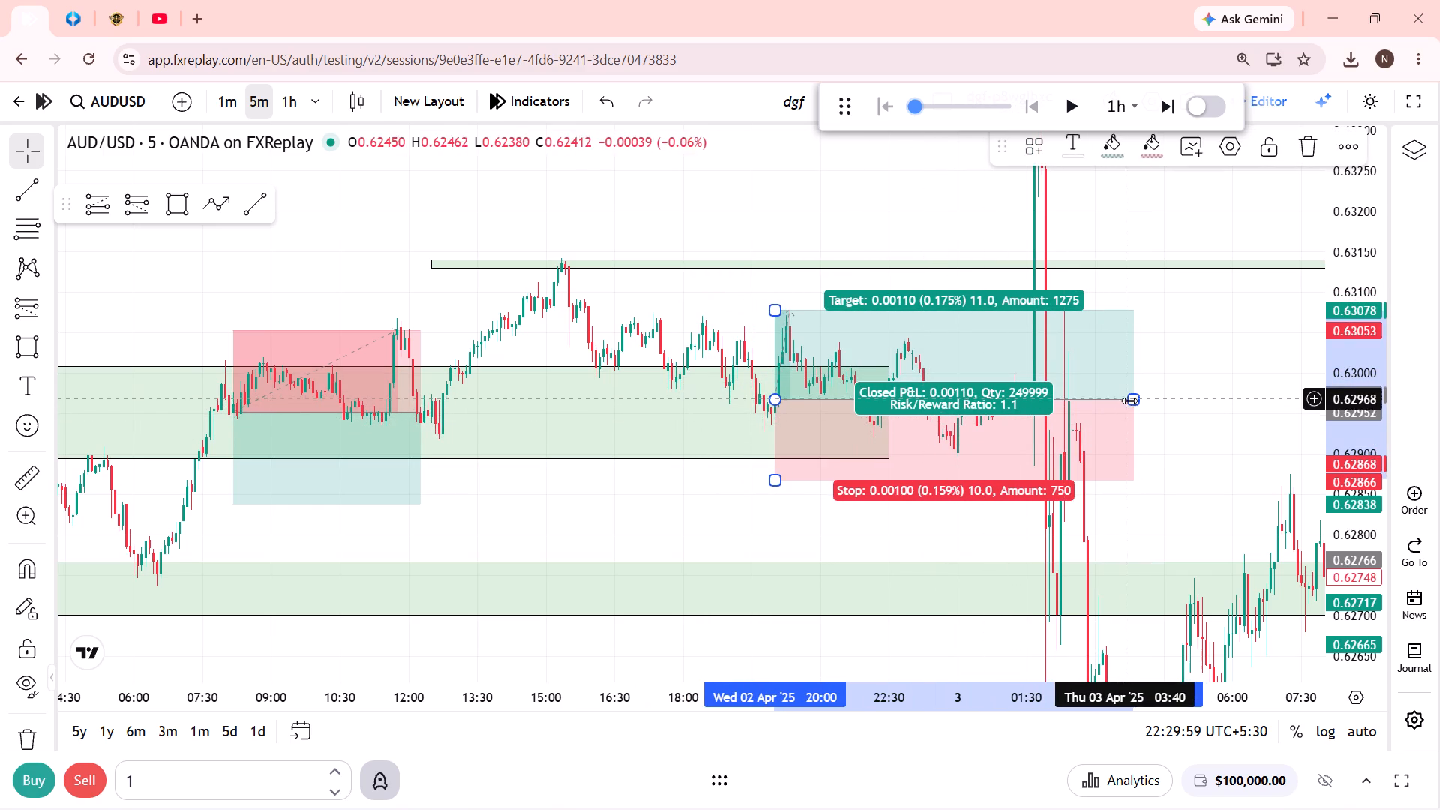
Shorten the 2 April long position to end at about 20:45 and set its target to 0.63070.
{"action": "left_click_drag", "start_coordinate": [1131, 400], "coordinate": [811, 384]}
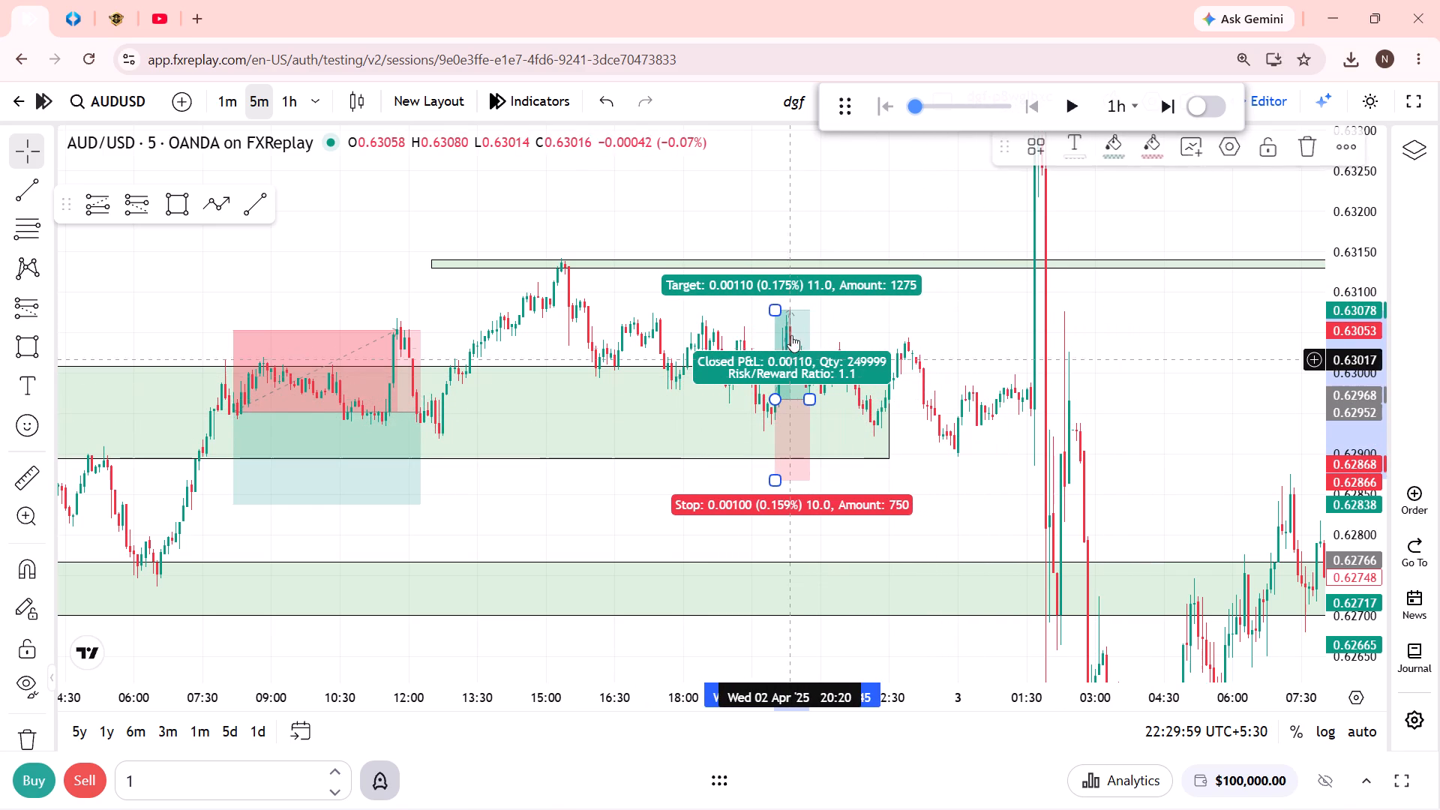
{"action": "left_click_drag", "start_coordinate": [780, 310], "coordinate": [769, 316]}
{"action": "left_click", "coordinate": [960, 353]}
Examine the price path and marked zones from the 2 April positions through the decline to the 8 April zone.
{"action": "left_click_drag", "start_coordinate": [1196, 450], "coordinate": [1064, 291]}
{"action": "scroll", "coordinate": [1006, 399], "scroll_direction": "down", "scroll_amount": 10}
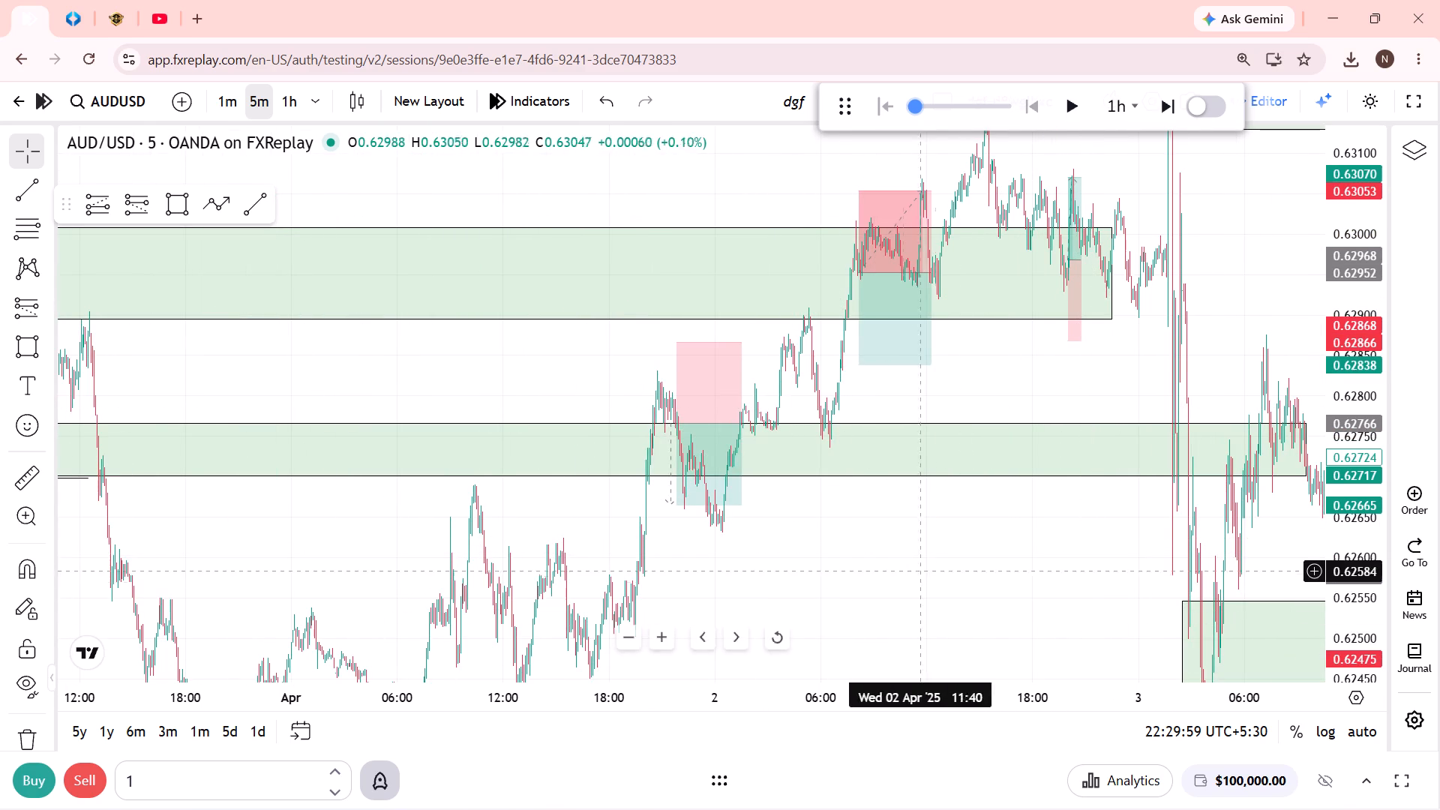
{"action": "left_click_drag", "start_coordinate": [968, 580], "coordinate": [927, 580]}
{"action": "left_click_drag", "start_coordinate": [1040, 450], "coordinate": [650, 282]}
{"action": "left_click_drag", "start_coordinate": [954, 307], "coordinate": [967, 350]}
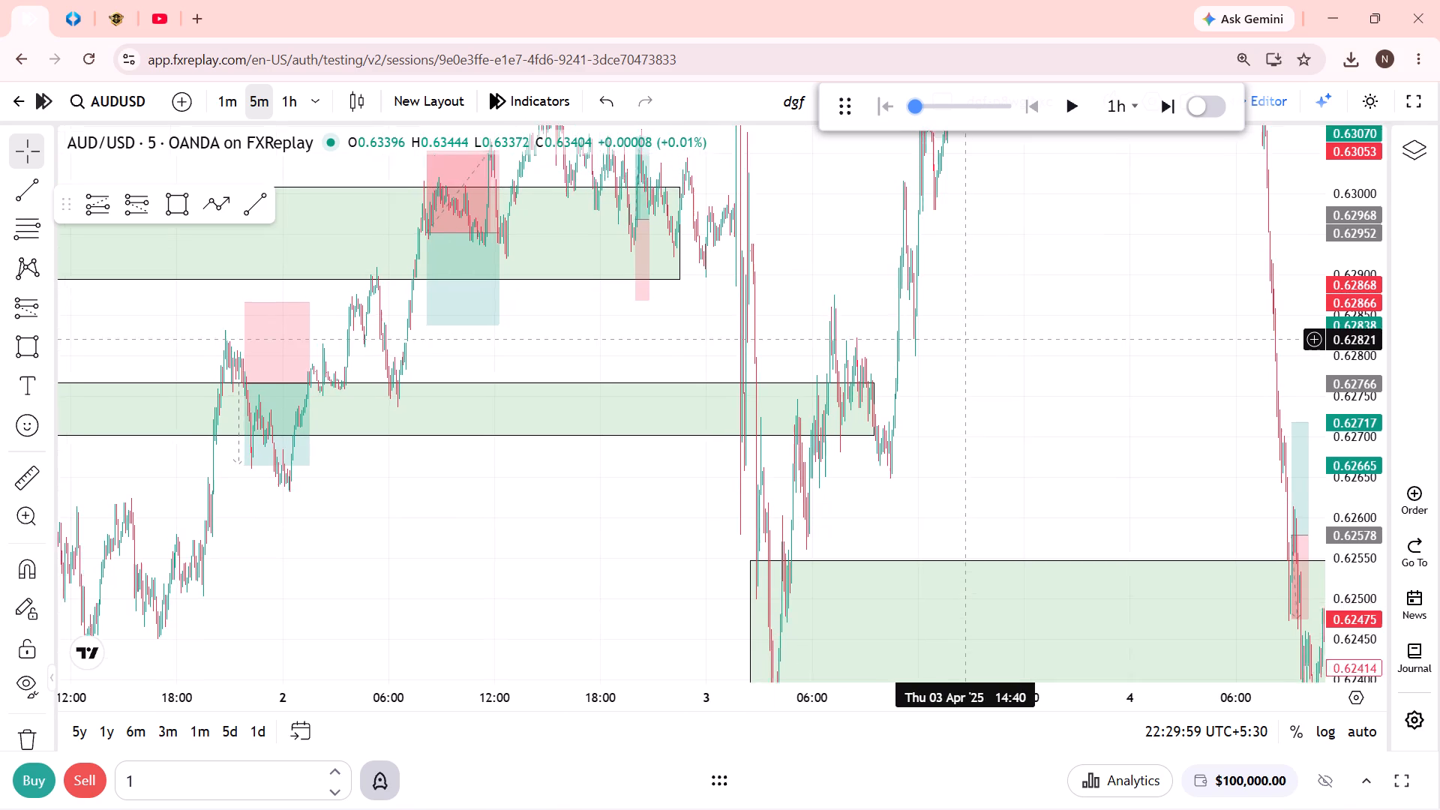
{"action": "left_click_drag", "start_coordinate": [967, 350], "coordinate": [718, 271]}
{"action": "left_click_drag", "start_coordinate": [880, 393], "coordinate": [534, 63]}
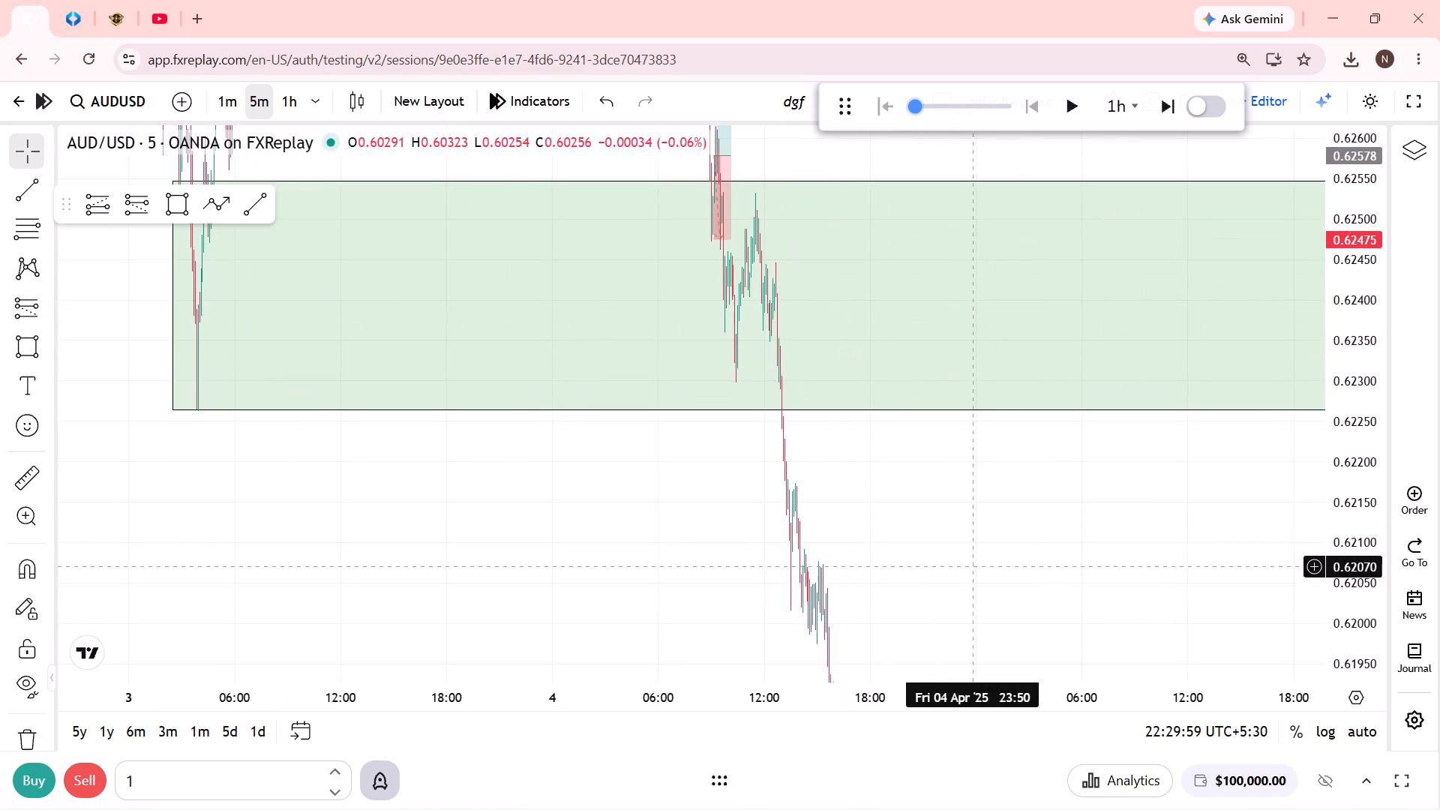
{"action": "left_click_drag", "start_coordinate": [973, 567], "coordinate": [895, 228]}
{"action": "left_click_drag", "start_coordinate": [1009, 542], "coordinate": [912, 253]}
{"action": "left_click_drag", "start_coordinate": [1055, 622], "coordinate": [841, 256]}
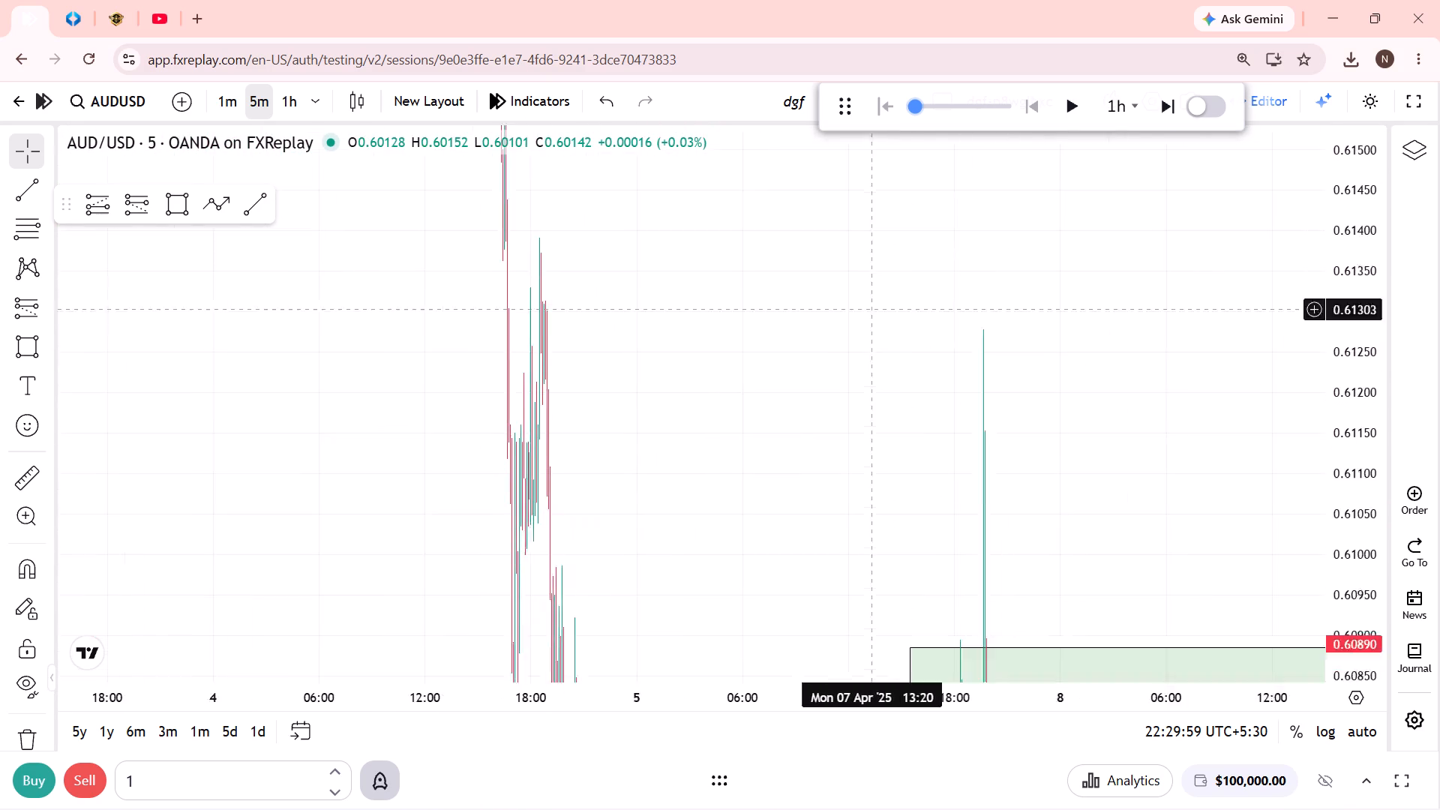
{"action": "left_click_drag", "start_coordinate": [841, 256], "coordinate": [839, 252]}
{"action": "left_click_drag", "start_coordinate": [1003, 504], "coordinate": [851, 155]}
{"action": "left_click_drag", "start_coordinate": [1018, 484], "coordinate": [927, 368]}
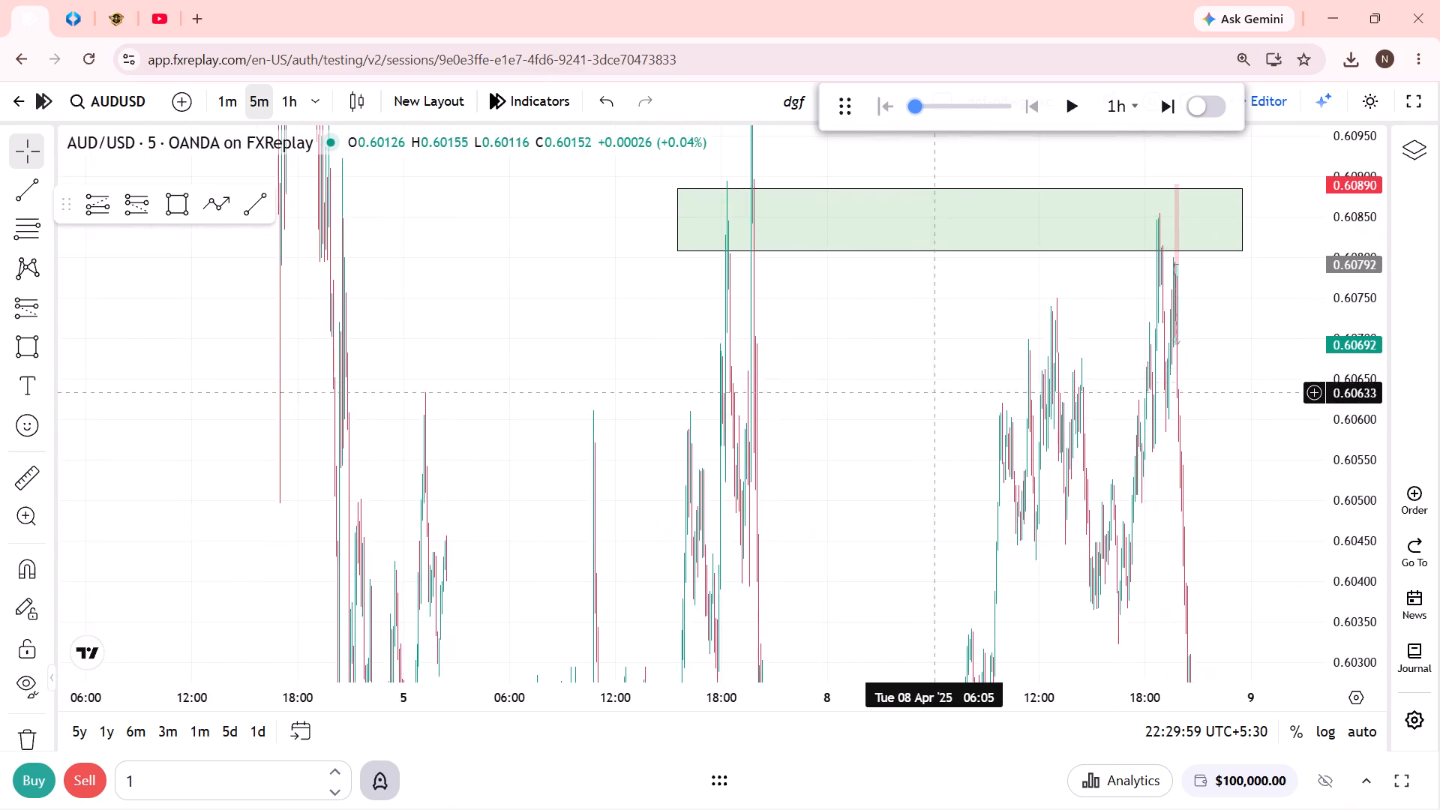
Examine the 8 April short position and its supply zone against the surrounding 5-minute candles.
{"action": "scroll", "coordinate": [937, 404], "scroll_direction": "up", "scroll_amount": 9}
{"action": "left_click_drag", "start_coordinate": [1371, 262], "coordinate": [1327, 411]}
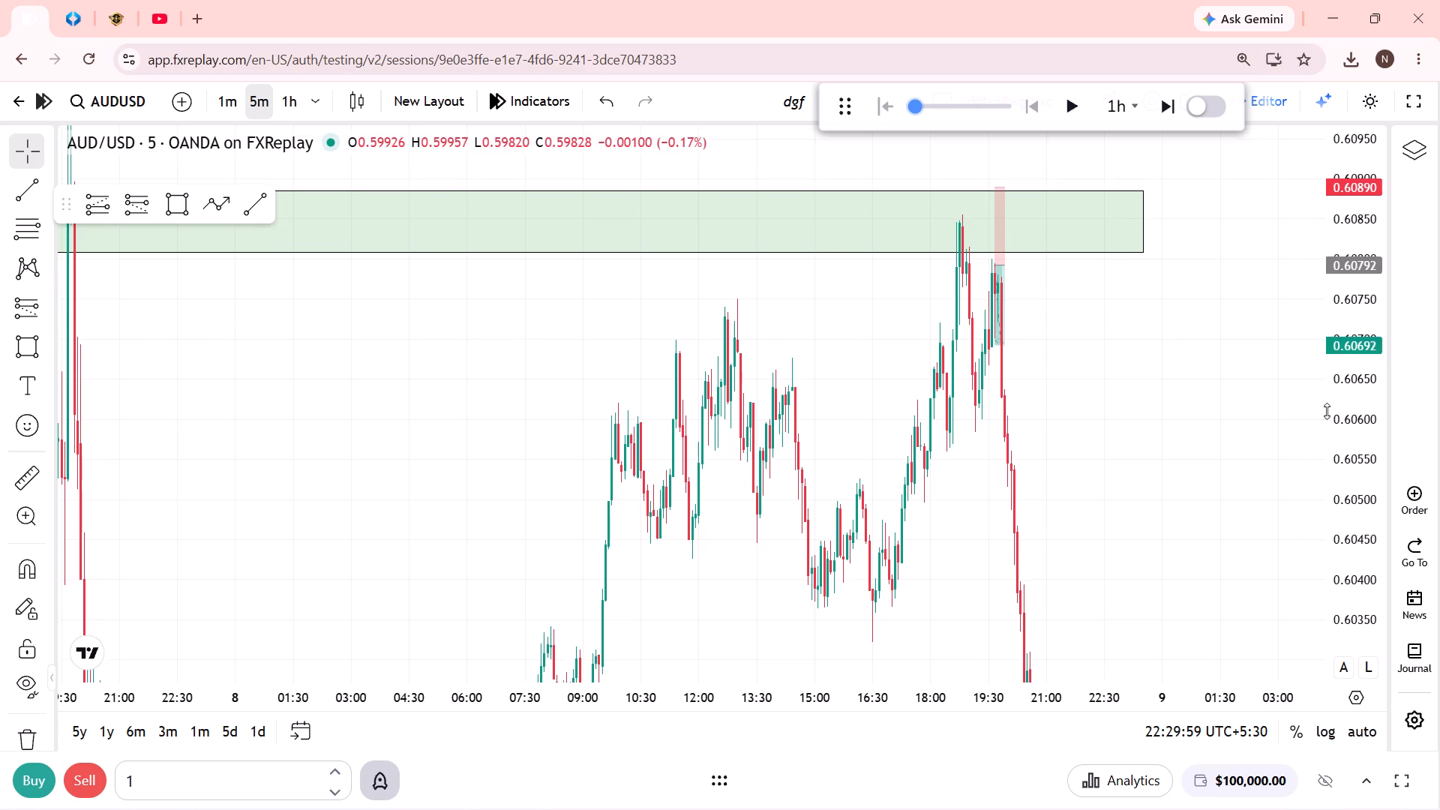
{"action": "left_click_drag", "start_coordinate": [1327, 411], "coordinate": [1290, 468]}
{"action": "left_click_drag", "start_coordinate": [1148, 445], "coordinate": [1123, 307]}
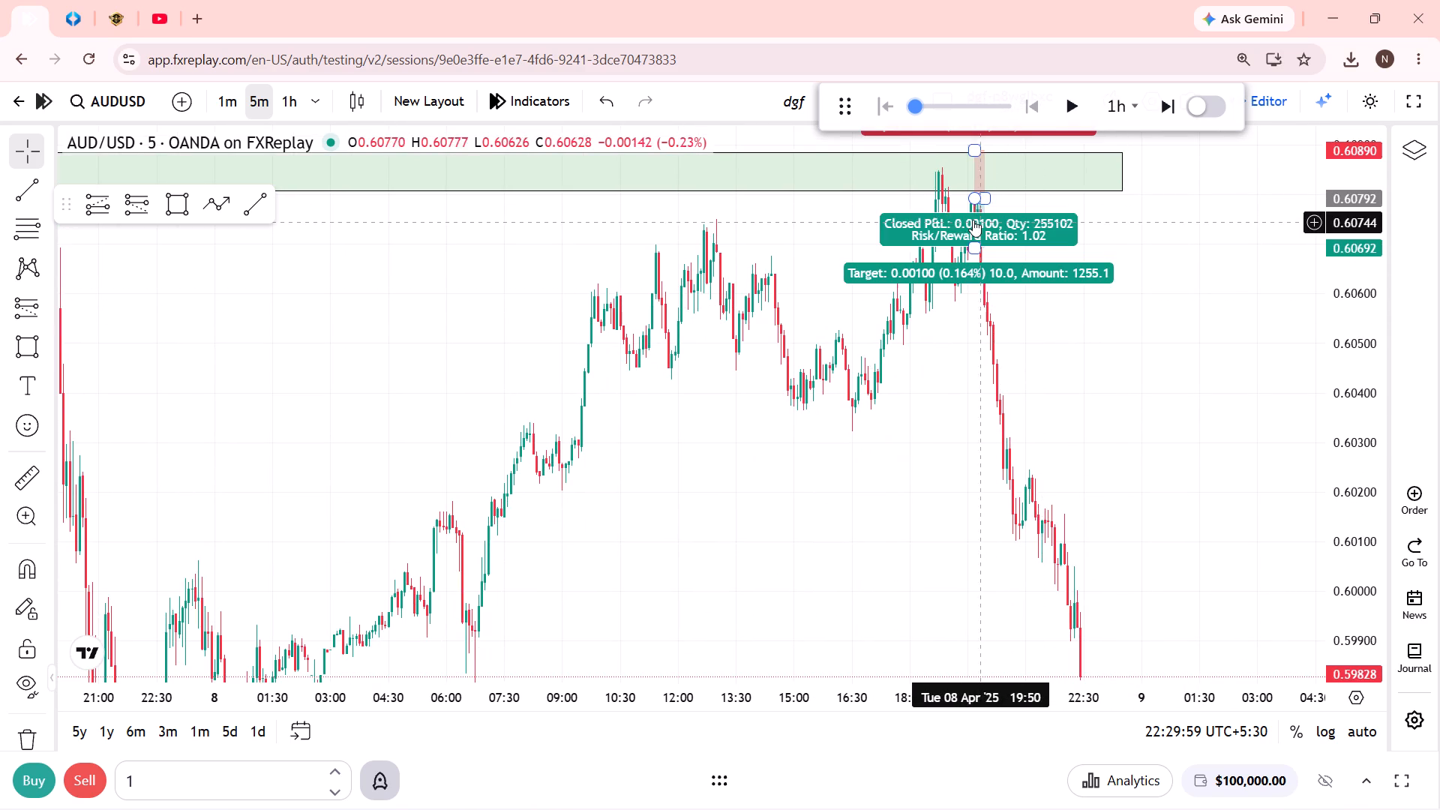
{"action": "scroll", "coordinate": [815, 415], "scroll_direction": "up", "scroll_amount": 5}
{"action": "left_click_drag", "start_coordinate": [861, 405], "coordinate": [1040, 451]}
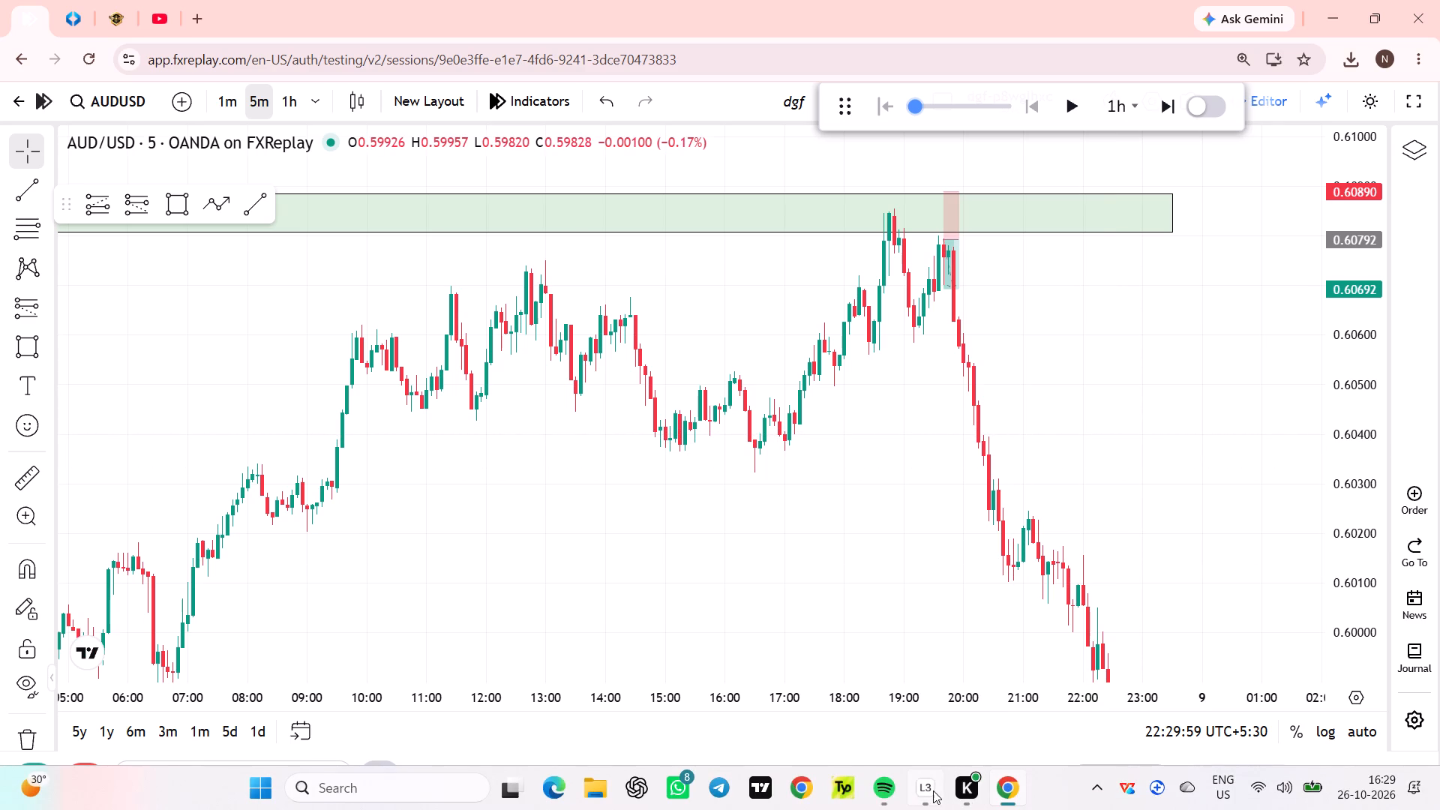
Check the recording status in Loggy3 and return to the AUDUSD chart.
{"action": "left_click", "coordinate": [933, 790]}
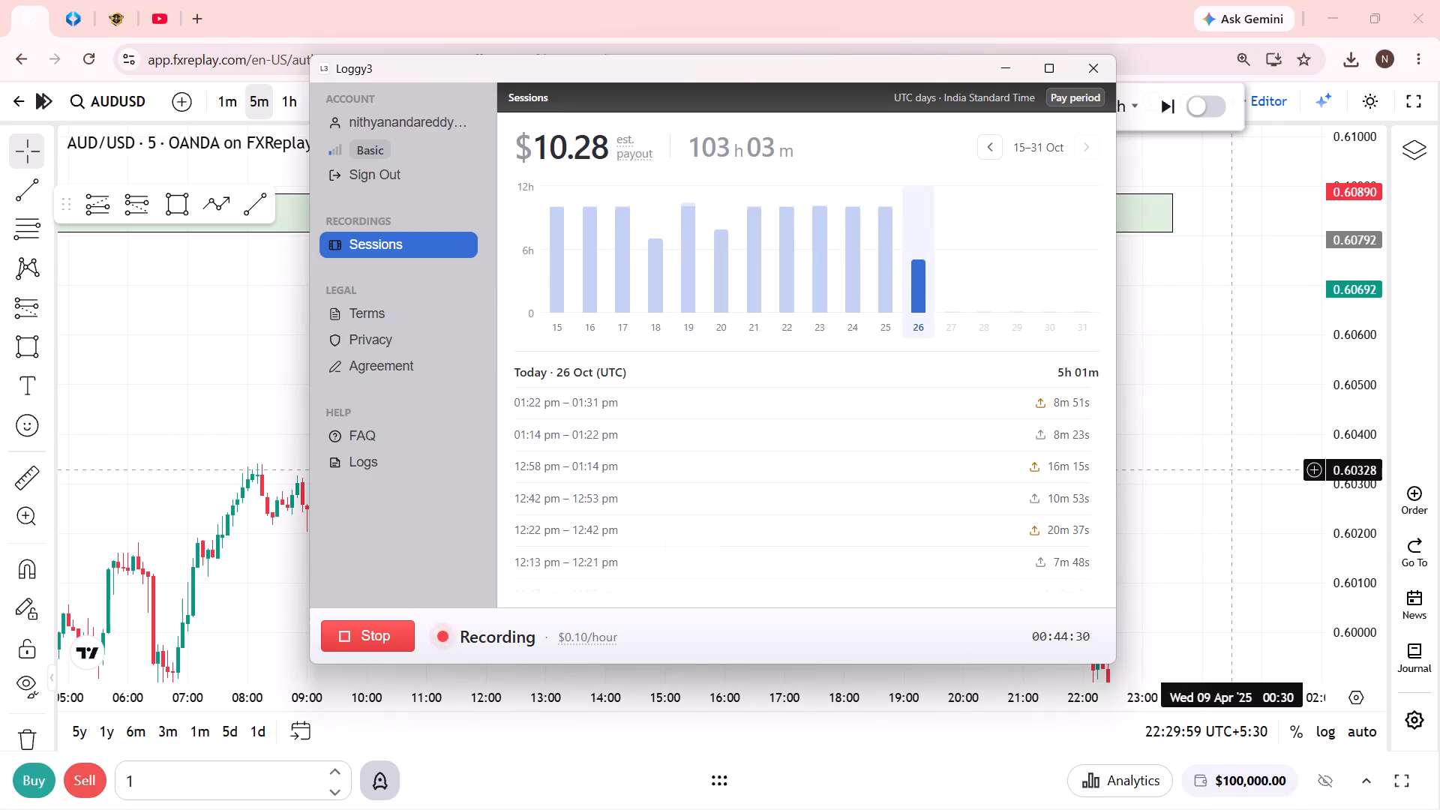
{"action": "left_click", "coordinate": [1234, 469]}
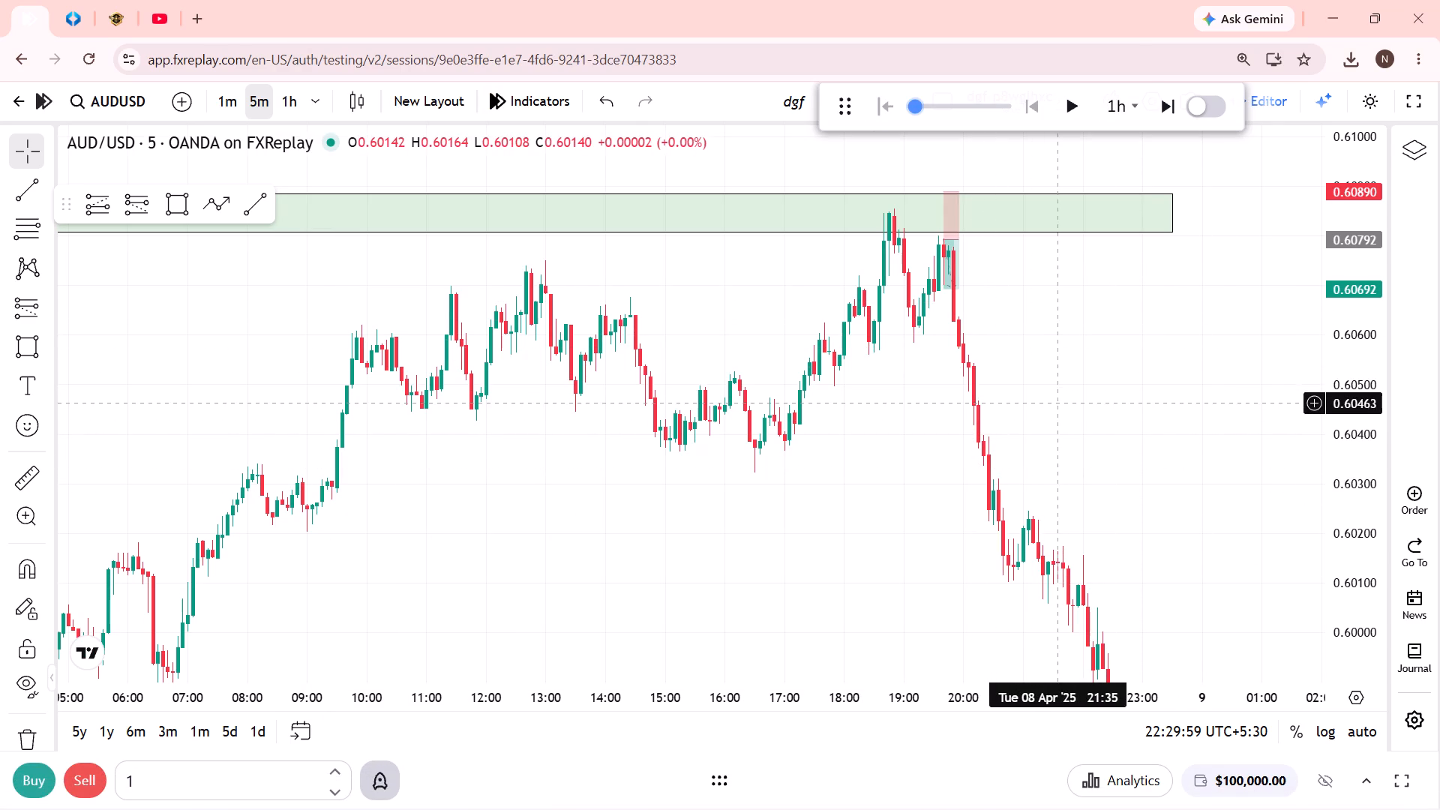